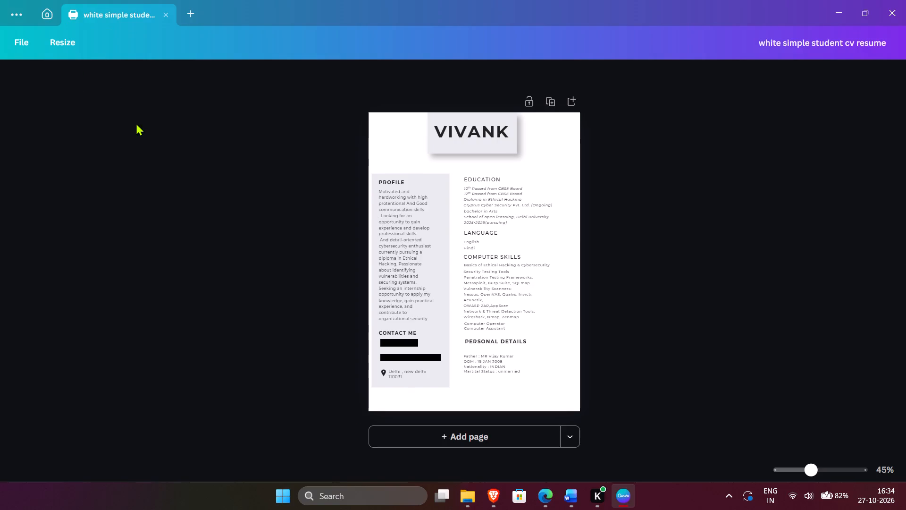
scroll(169, 169, right, 4)
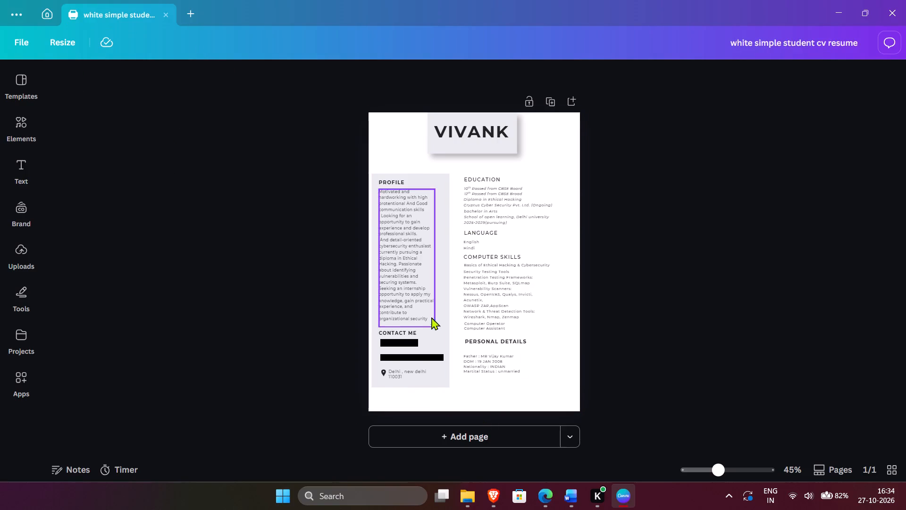
Shift the EDUCATION heading slightly up and outward toward the profile column, and set its font size to 15.
click(403, 231)
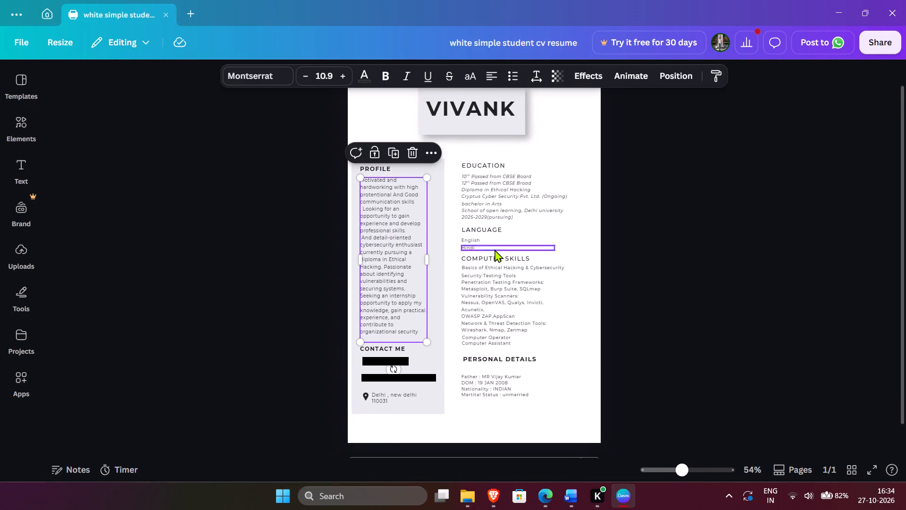
click(494, 162)
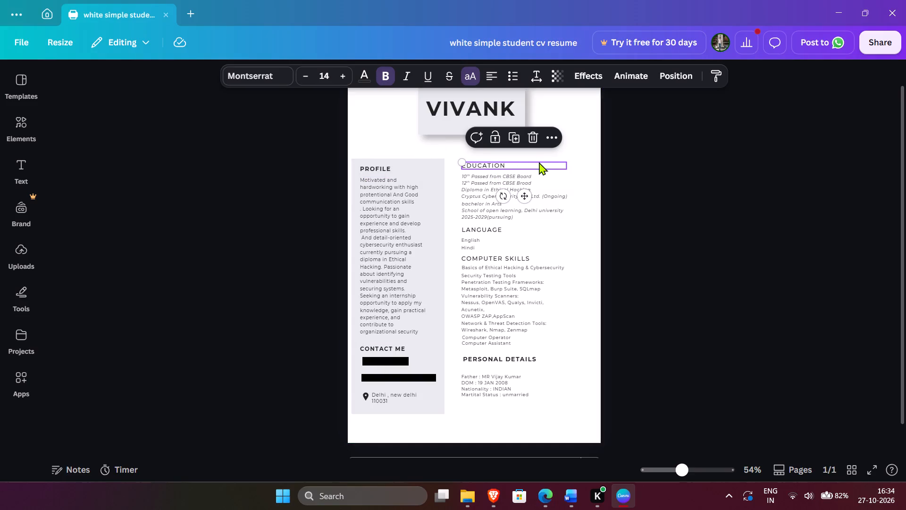
click(528, 195)
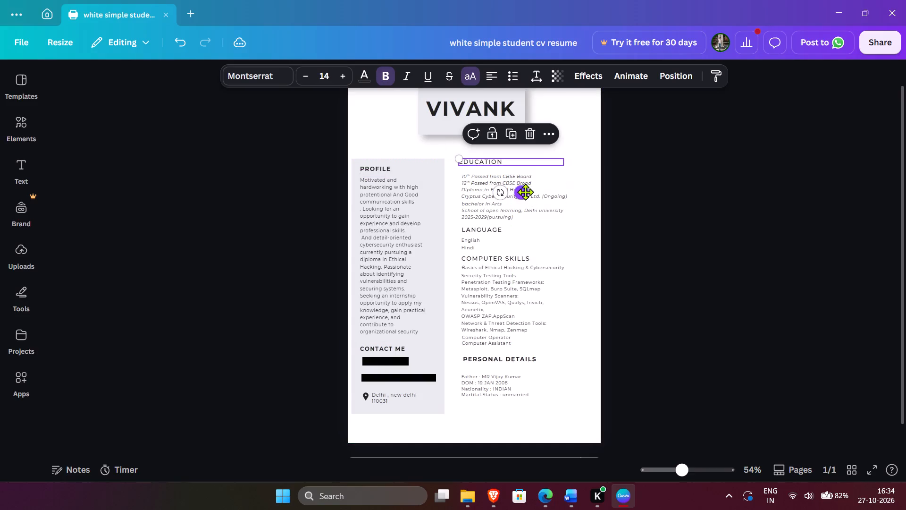
click(520, 159)
click(346, 77)
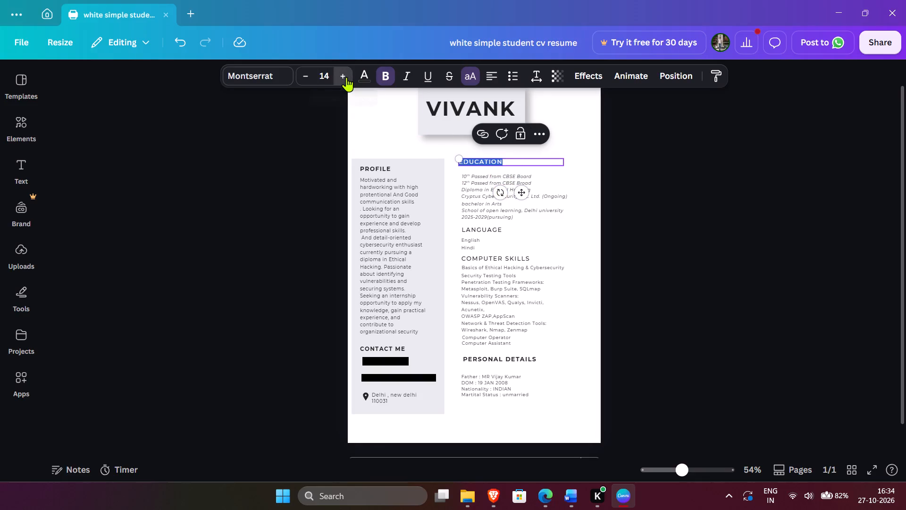
Slightly reduce the height of the shaded rectangle behind the name at the top of the resume by raising its lower edge.
click(488, 232)
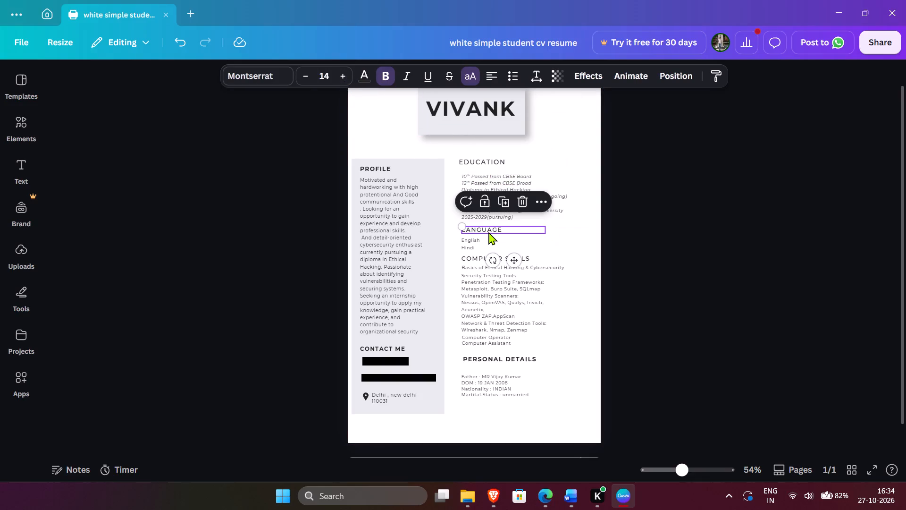
click(444, 132)
drag(444, 132, 426, 128)
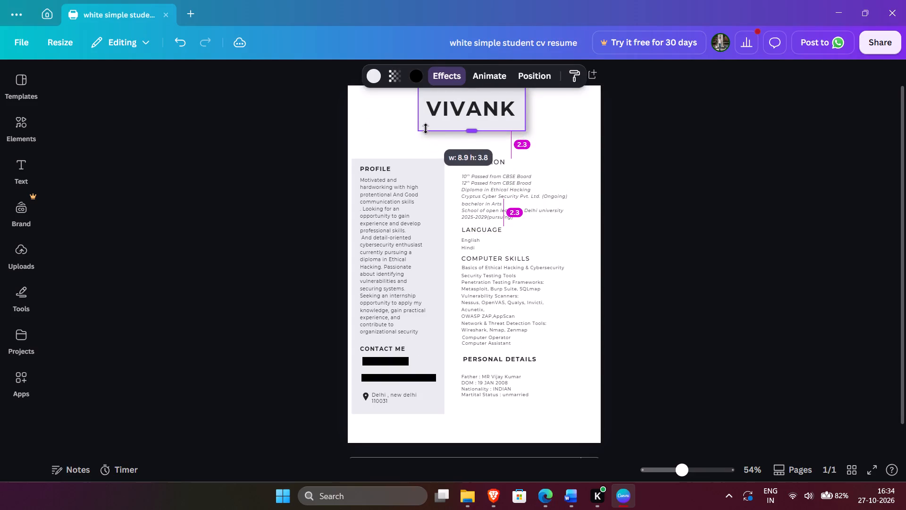
drag(426, 128, 426, 129)
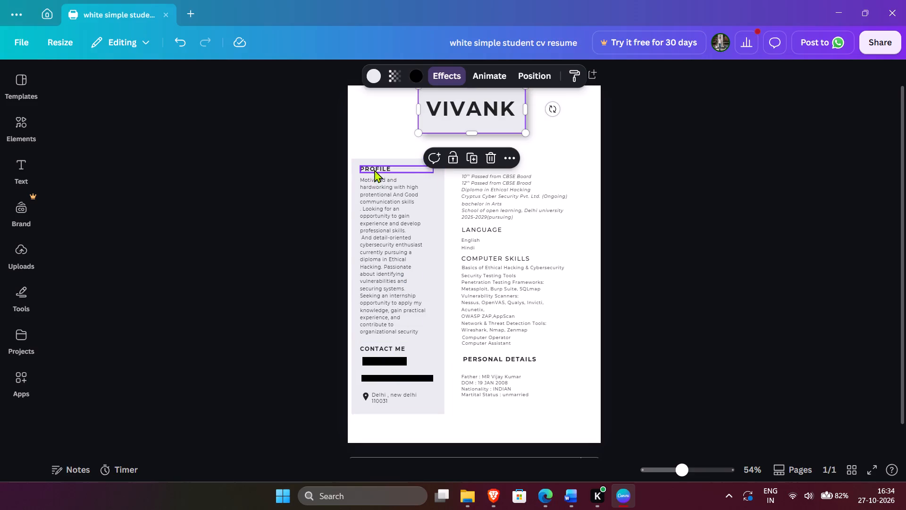
Increase the LANGUAGE heading's font size by one.
click(492, 228)
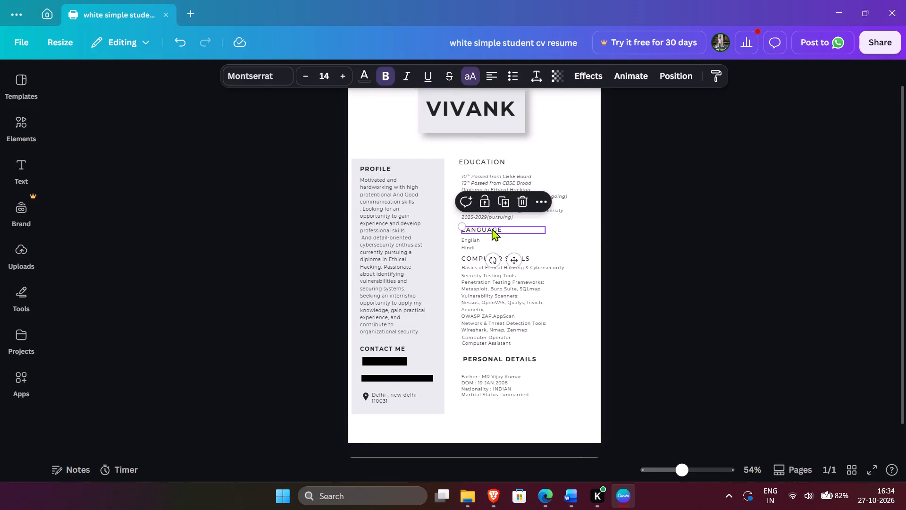
click(344, 76)
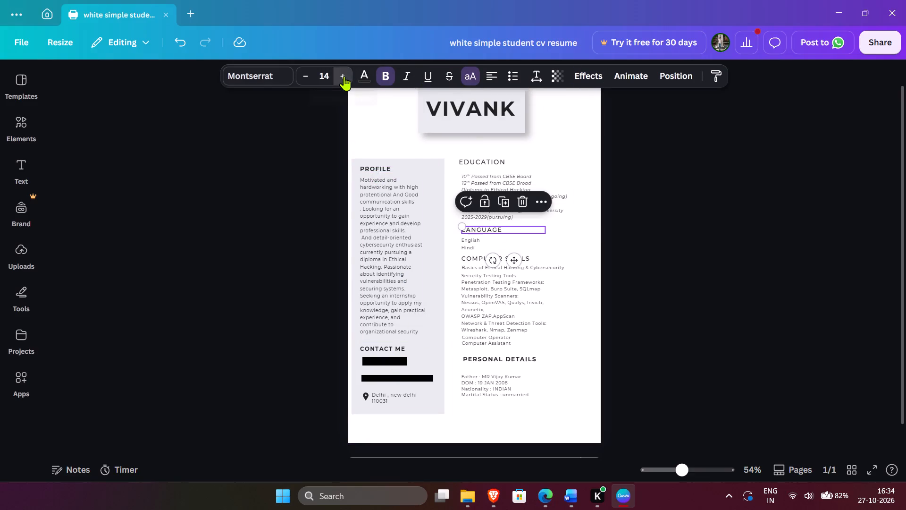
Set the English entry's font size to 12.2 and adjust the vertical spacing between the English and Hindi entries.
click(475, 238)
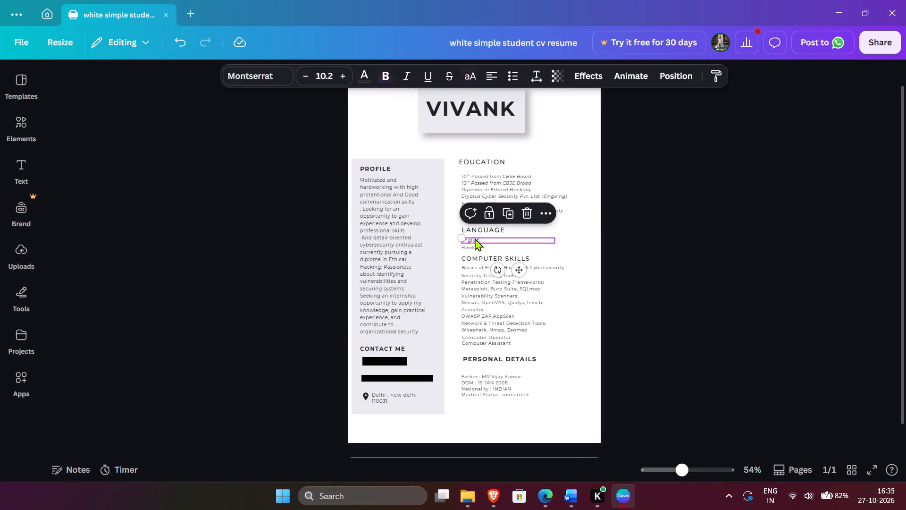
click(343, 75)
click(343, 75)
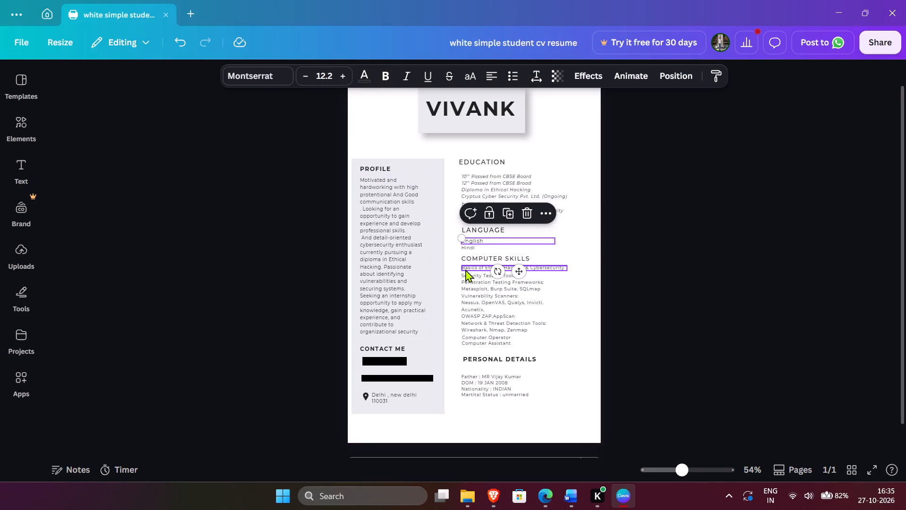
key(Down)
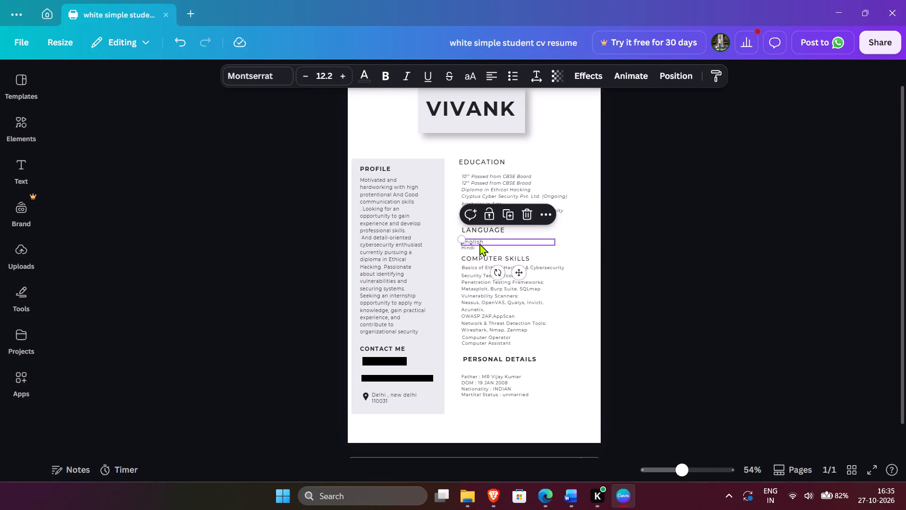
click(474, 247)
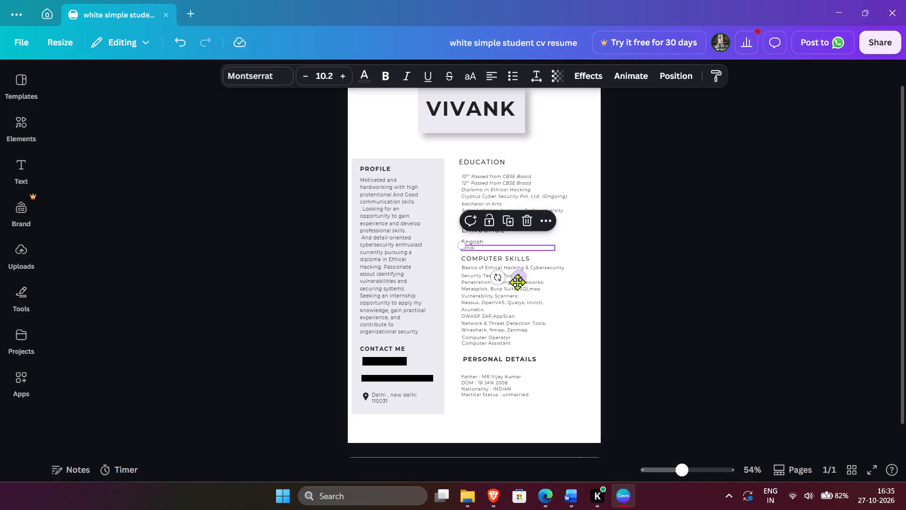
click(517, 281)
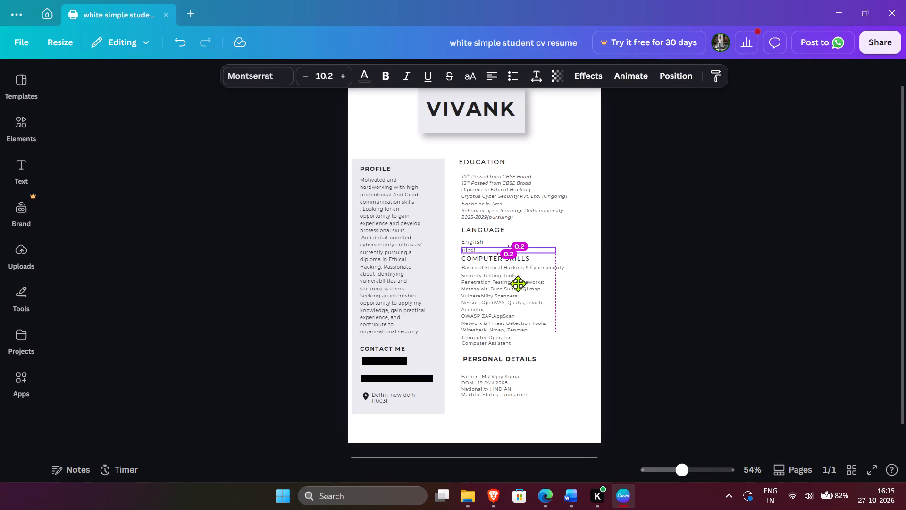
click(484, 243)
click(484, 243)
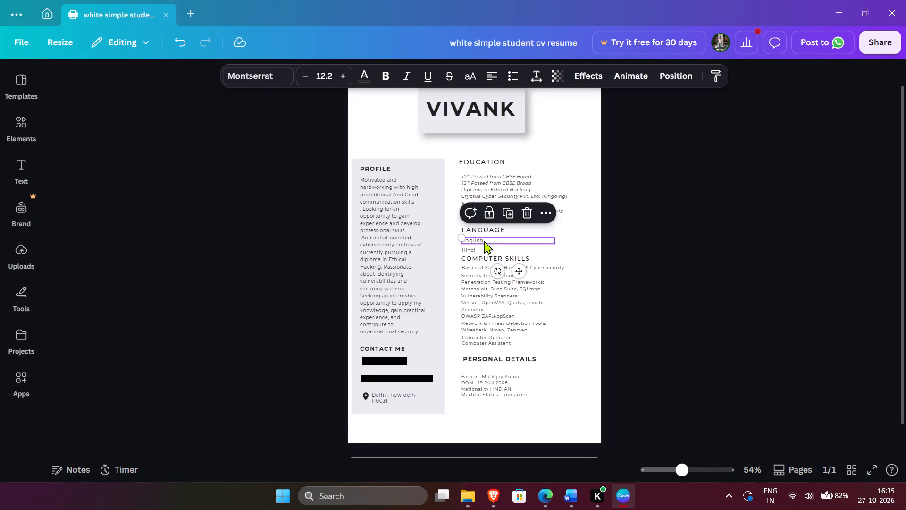
Set the Hindi entry's font size to 12.2 and move it slightly up, closer to the English entry.
click(482, 250)
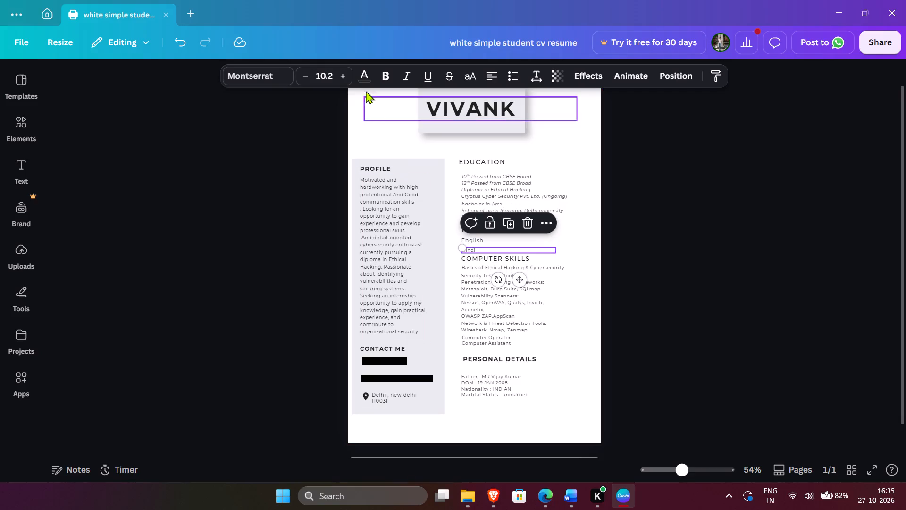
click(344, 77)
click(344, 77)
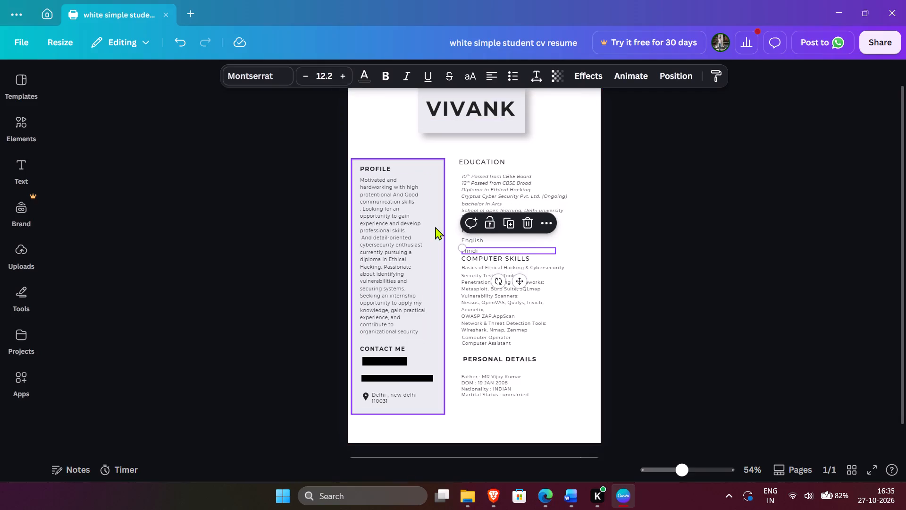
click(520, 281)
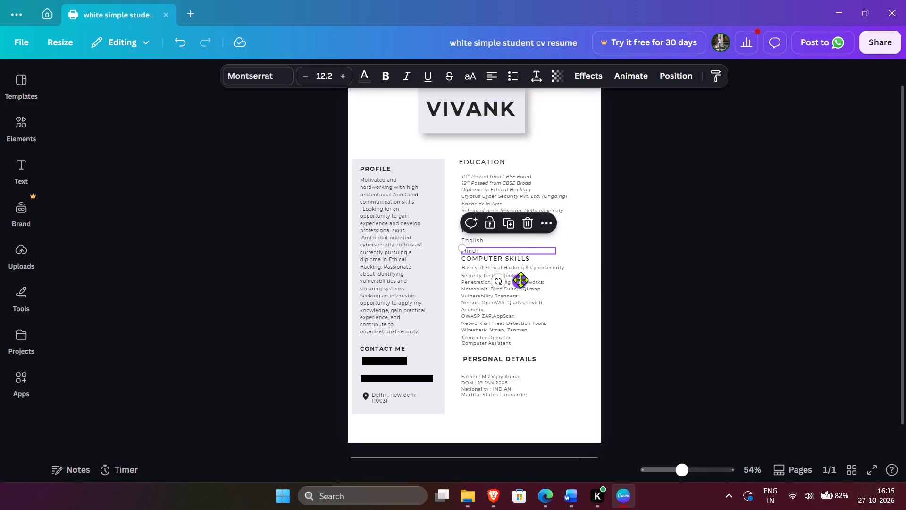
click(489, 257)
click(564, 253)
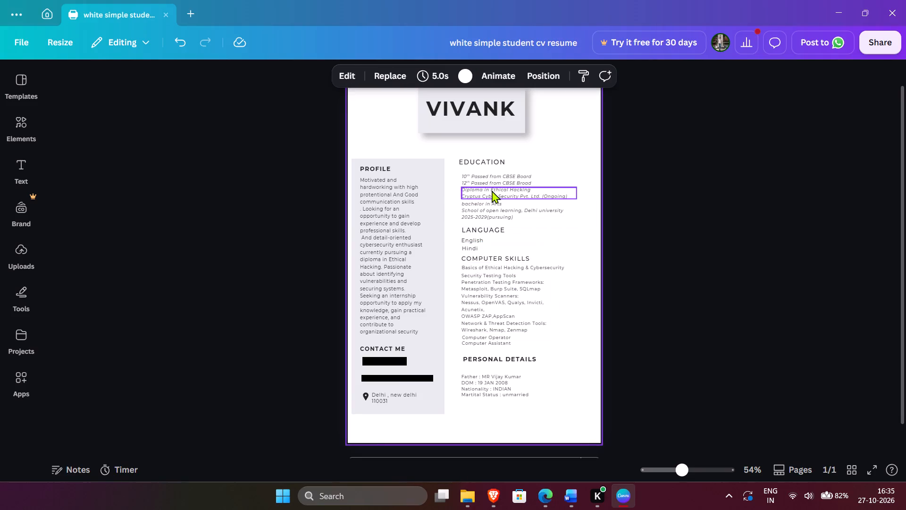
Set the 10th and 12th CBSE lines under EDUCATION to font size 11.2 and move them slightly up.
click(487, 178)
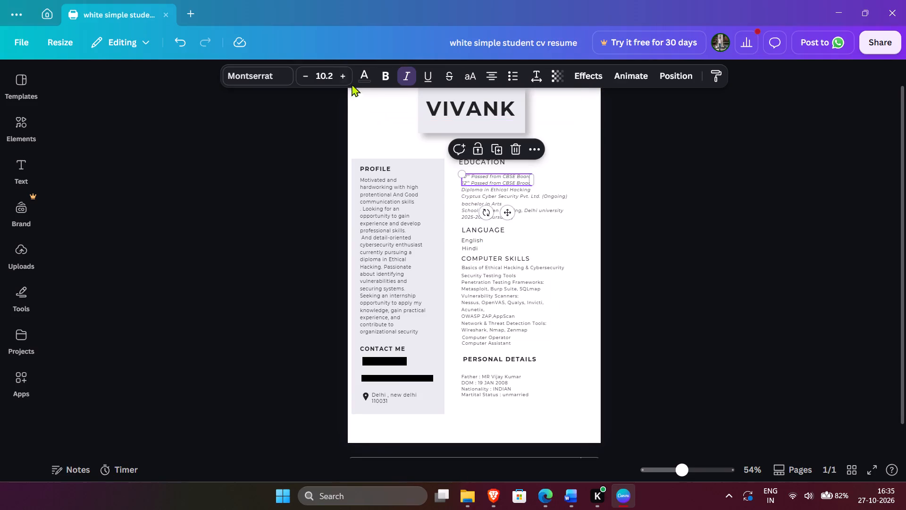
click(345, 77)
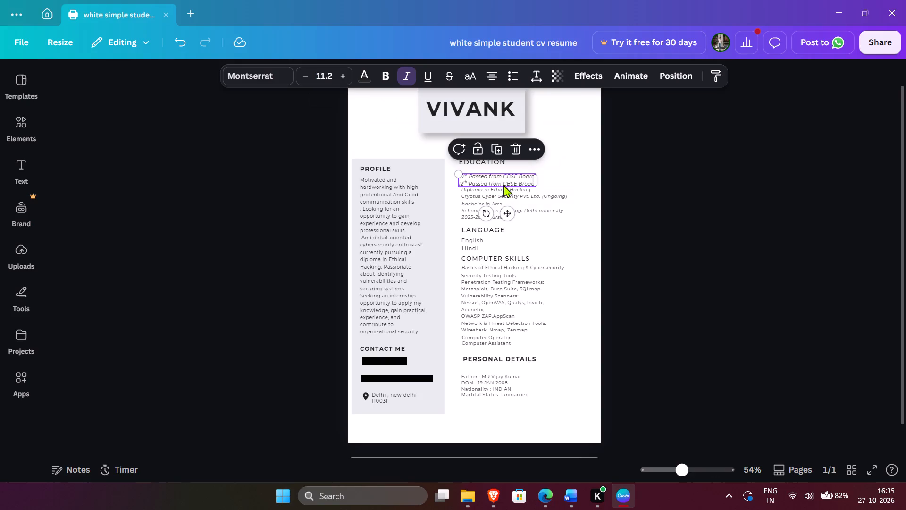
click(503, 182)
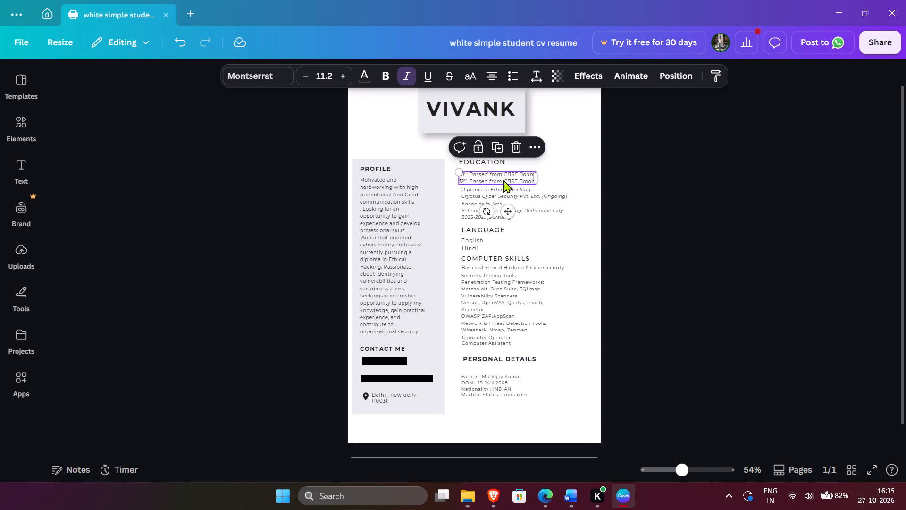
Set the Diploma in Ethical Hacking text to font size 11.2 and nudge it up to align with the CBSE lines.
click(500, 196)
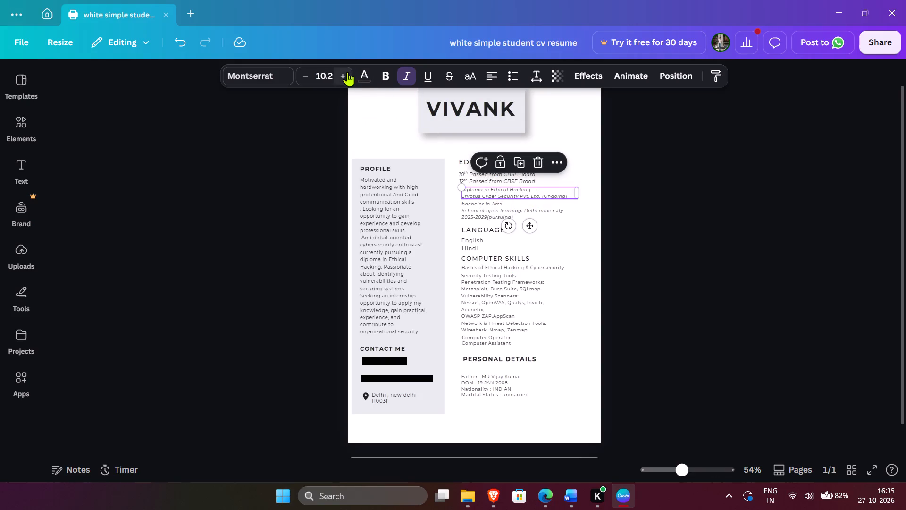
click(347, 72)
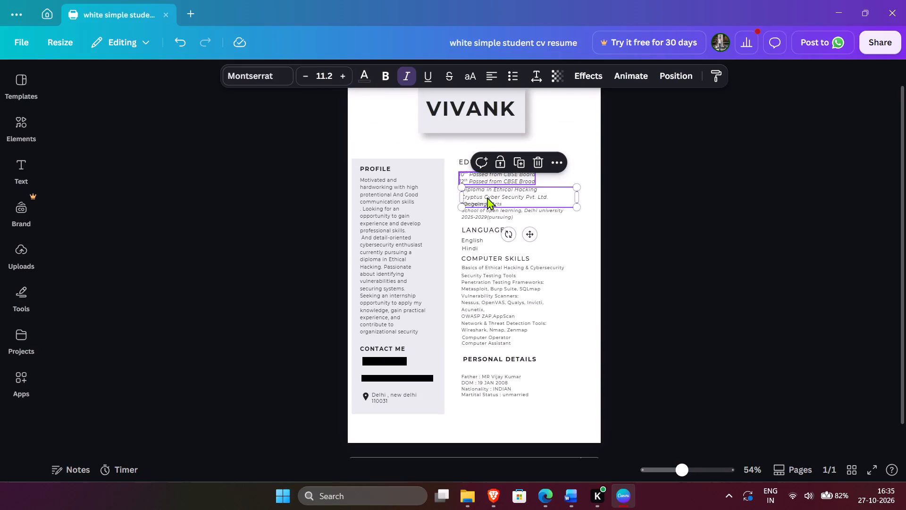
click(487, 197)
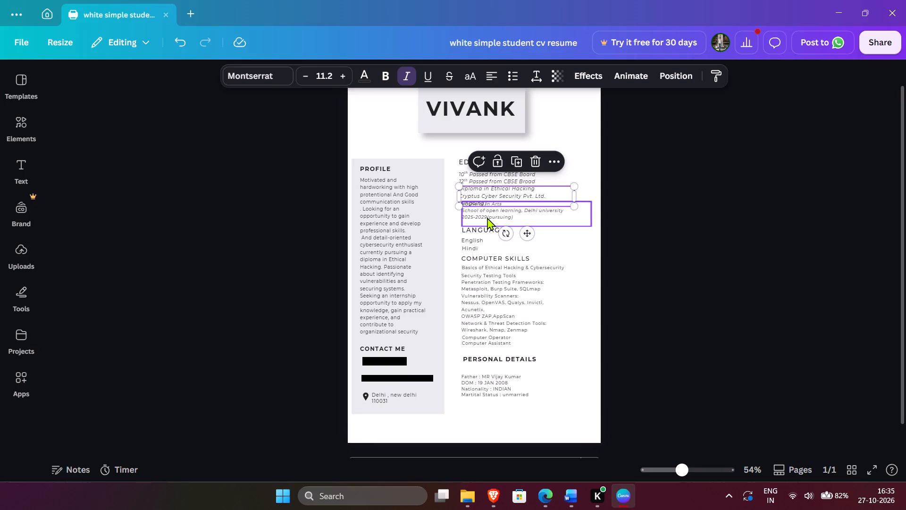
Set the bachelor in Arts text to font size 11.2 and move it down, clear of the diploma text.
click(487, 217)
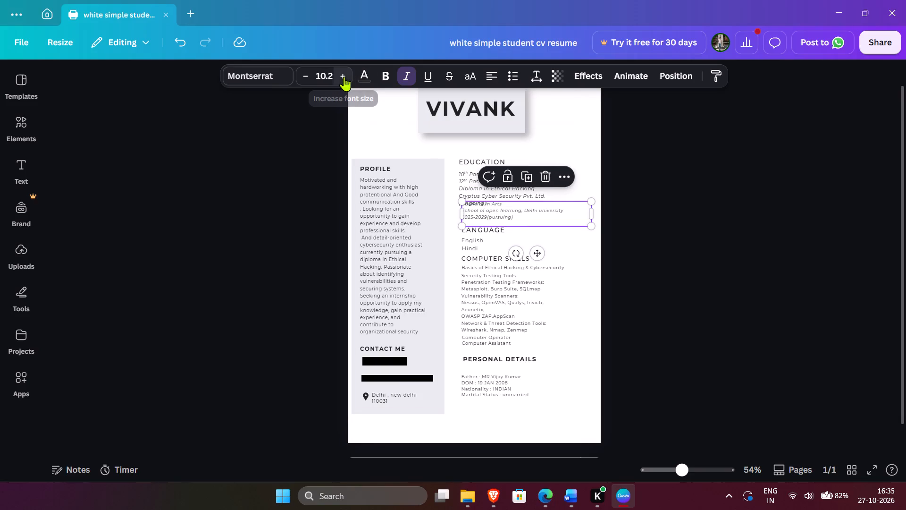
click(344, 76)
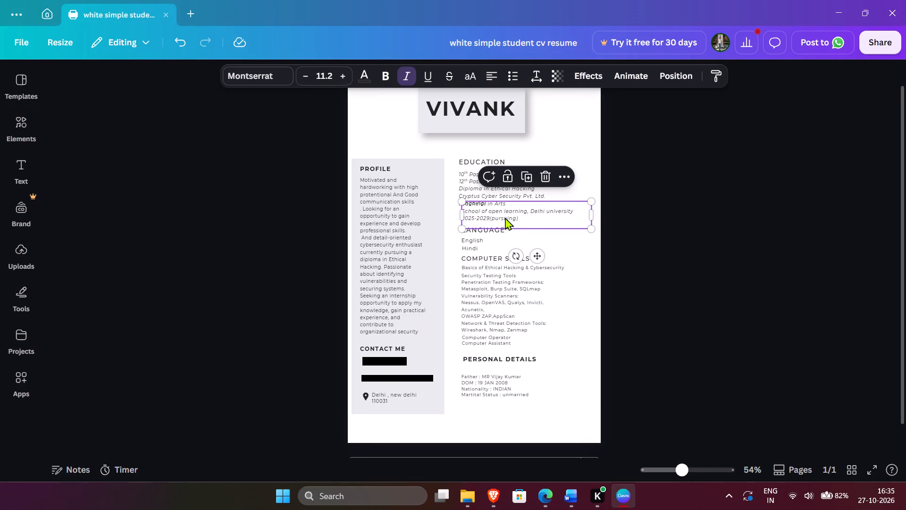
drag(505, 215, 504, 220)
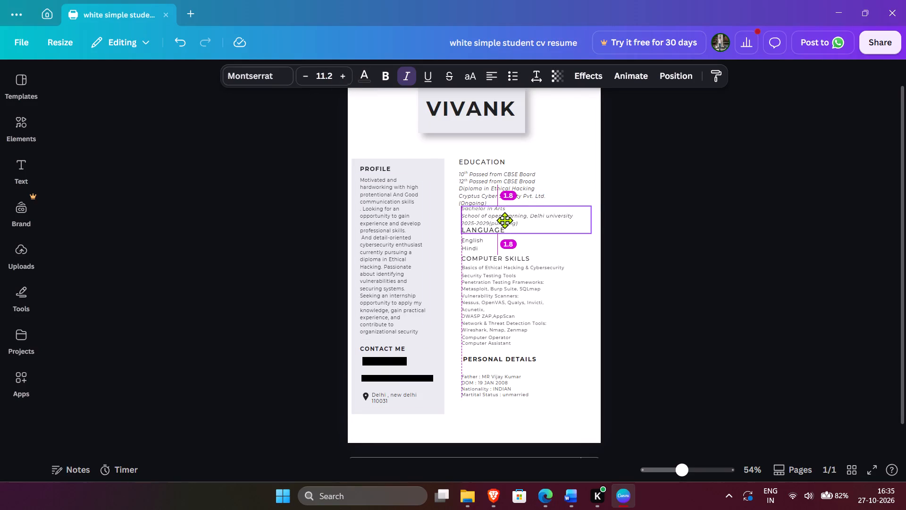
drag(504, 220, 503, 220)
Move the text block under PERSONAL DETAILS down the page and increase its font size by one.
drag(504, 392, 504, 406)
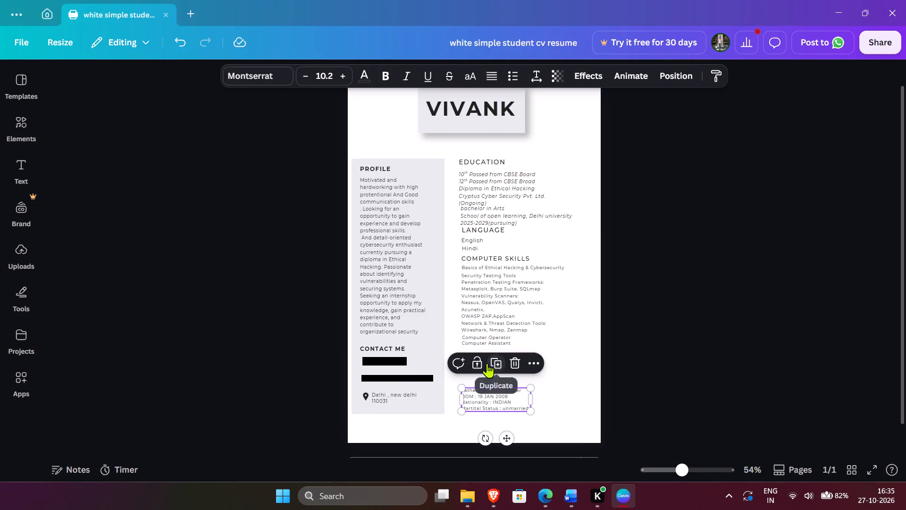
click(339, 78)
drag(551, 376, 557, 373)
click(557, 373)
Move the PERSONAL DETAILS heading down to sit just above its text block and set its font size to 15.
drag(517, 357, 516, 375)
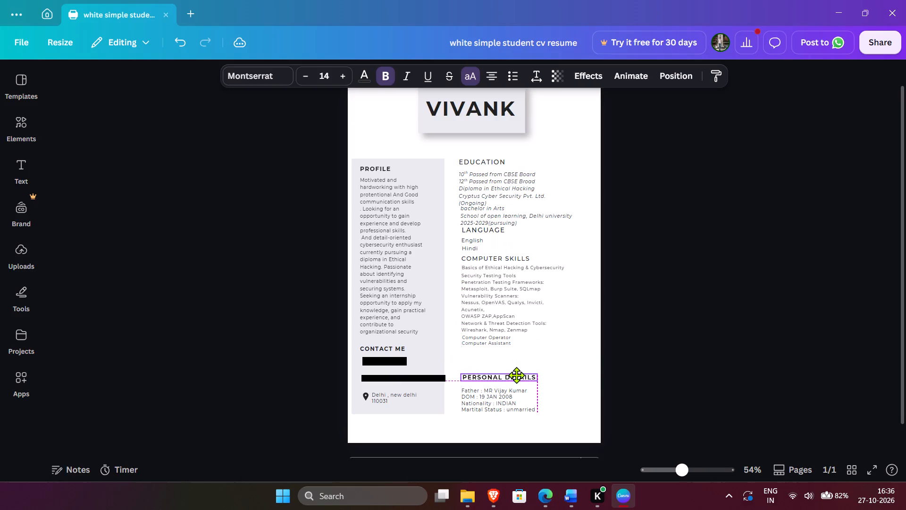
drag(516, 375, 517, 375)
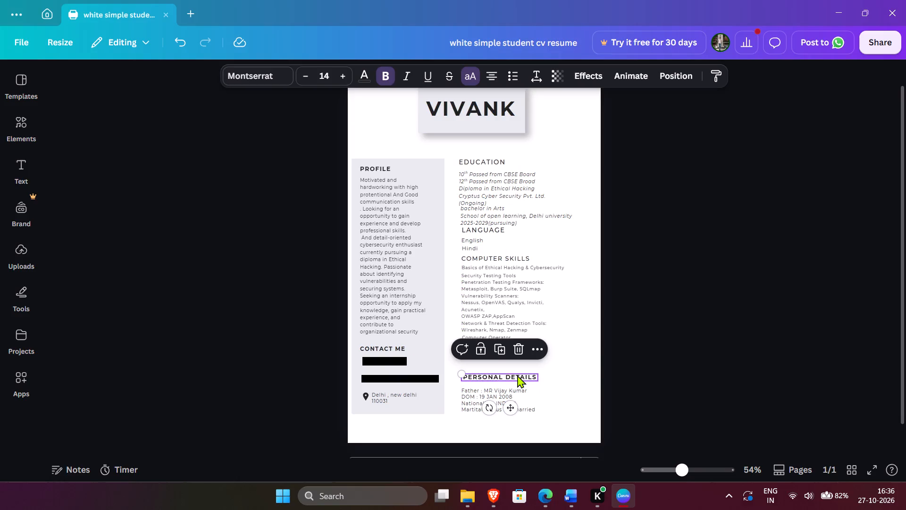
click(342, 73)
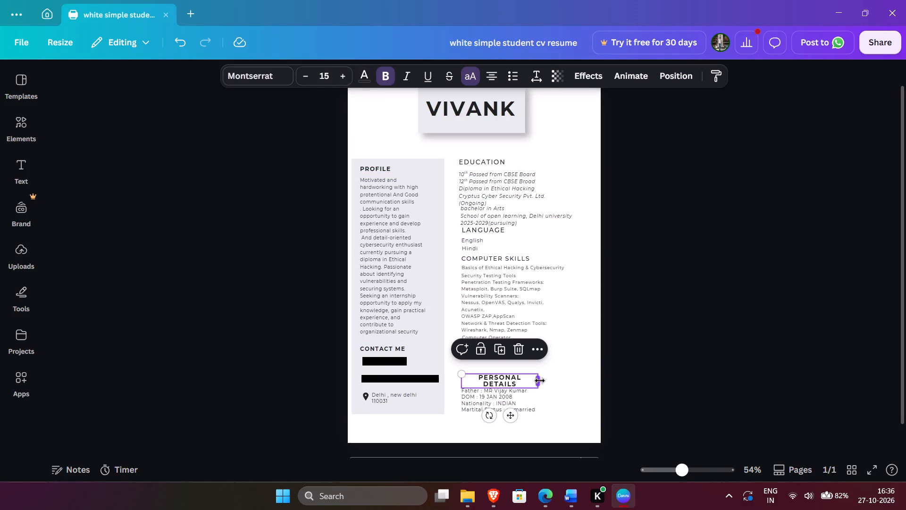
Widen the PERSONAL DETAILS heading box so the heading fits on one line, aligned with the text column above.
drag(540, 381, 545, 380)
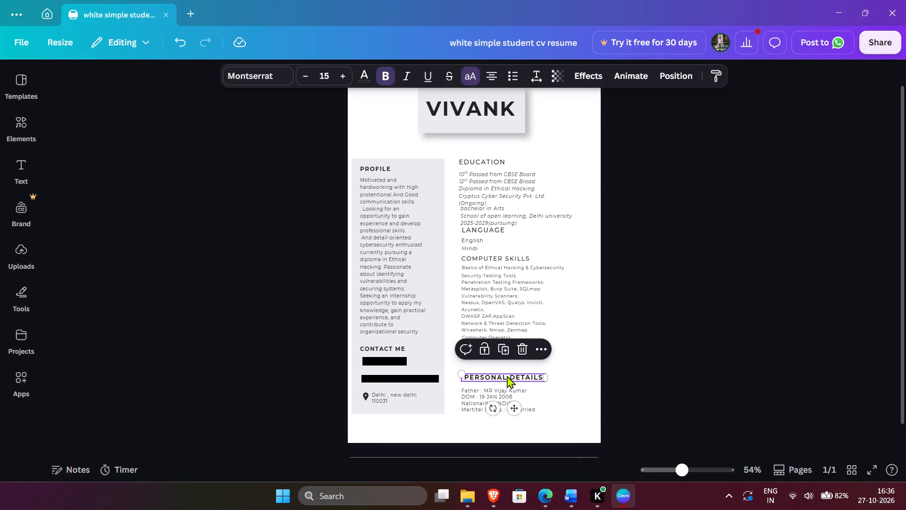
click(507, 375)
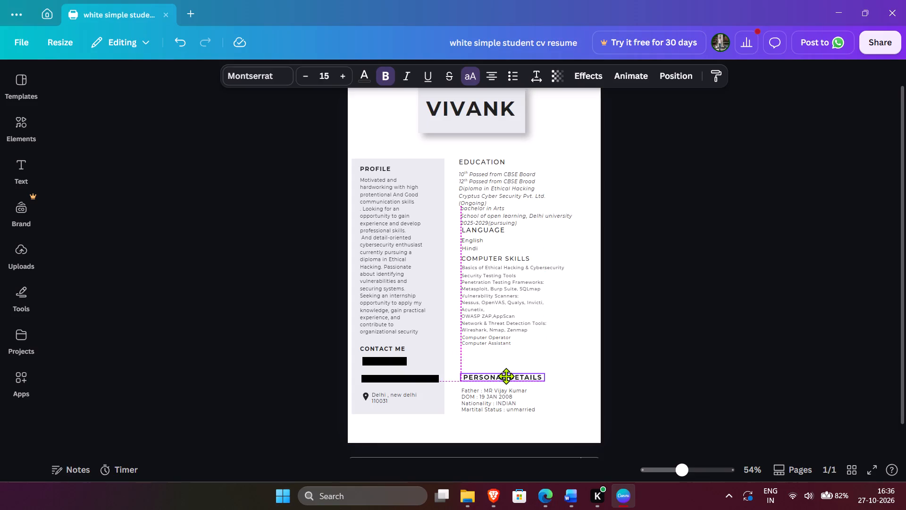
click(493, 365)
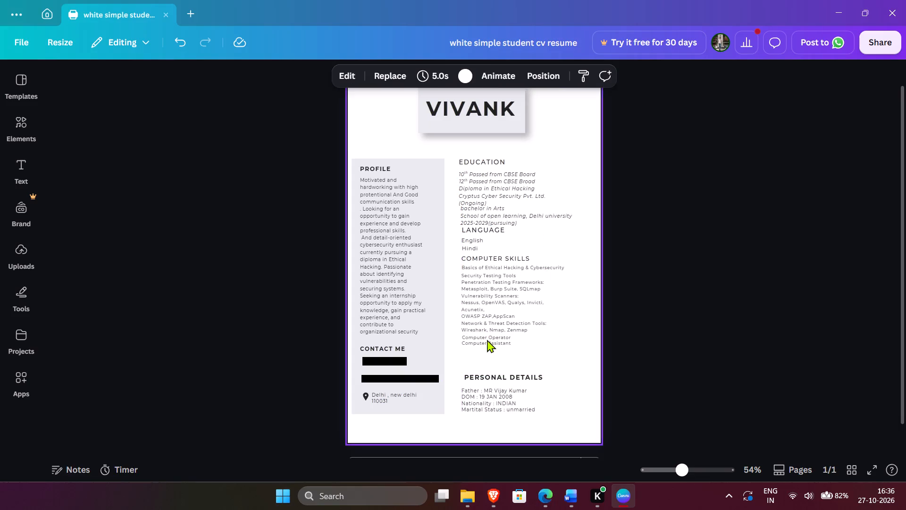
Move the Computer Operator and Computer Assistant text slightly down and set its font size to 11.2.
drag(487, 340, 487, 344)
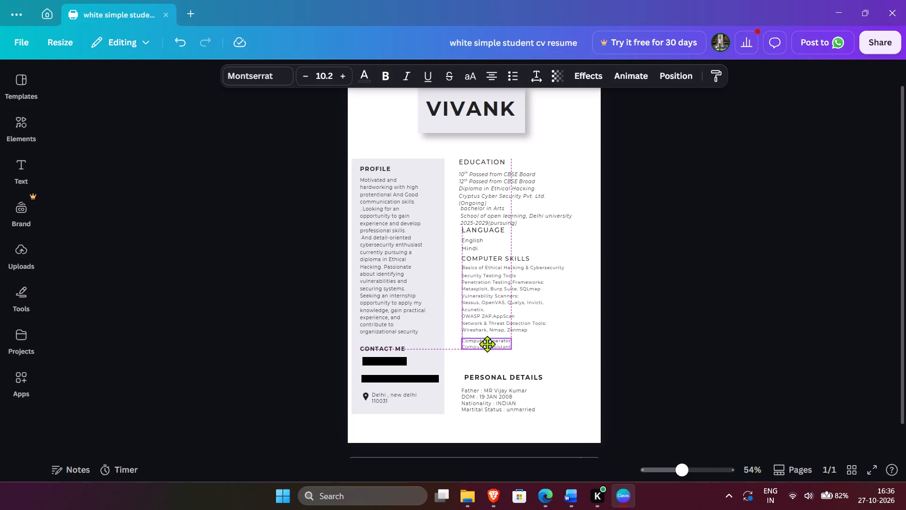
drag(487, 344, 487, 345)
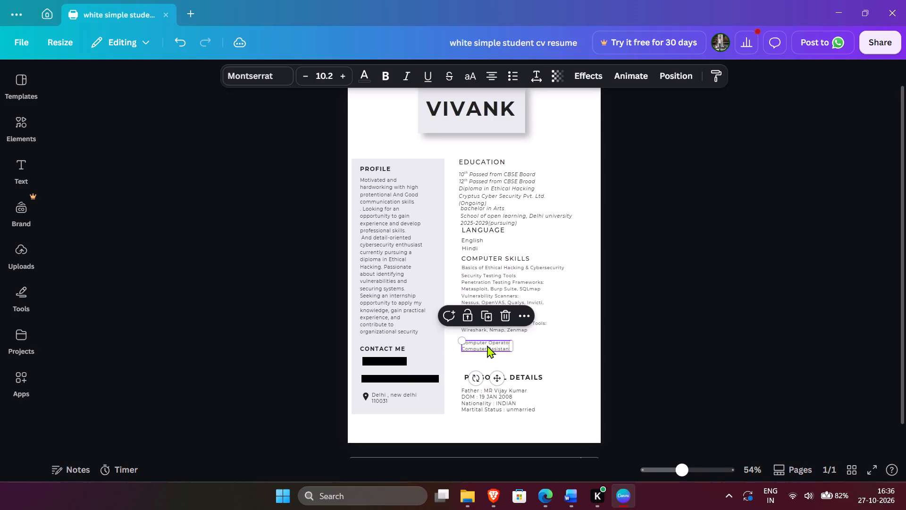
click(345, 80)
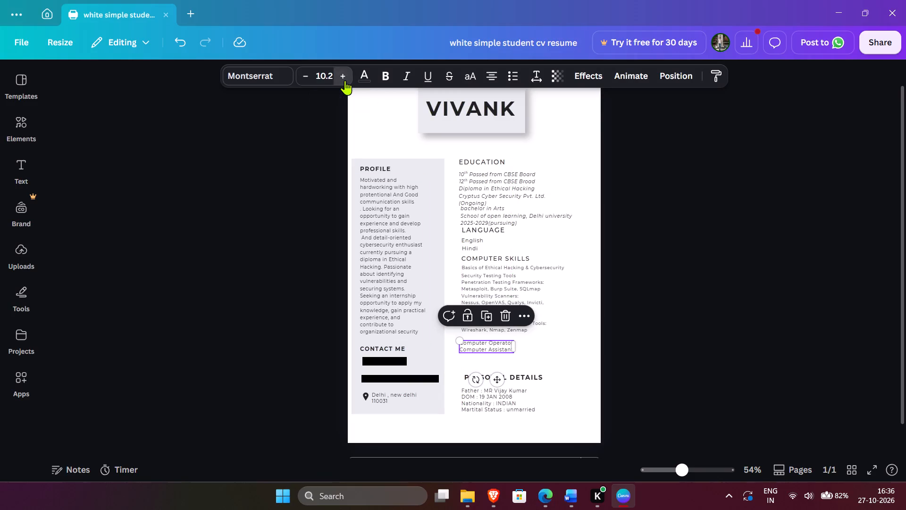
Nudge the Security Testing Tools block down and align the Computer Operator text below it with its left edge.
click(486, 330)
click(486, 329)
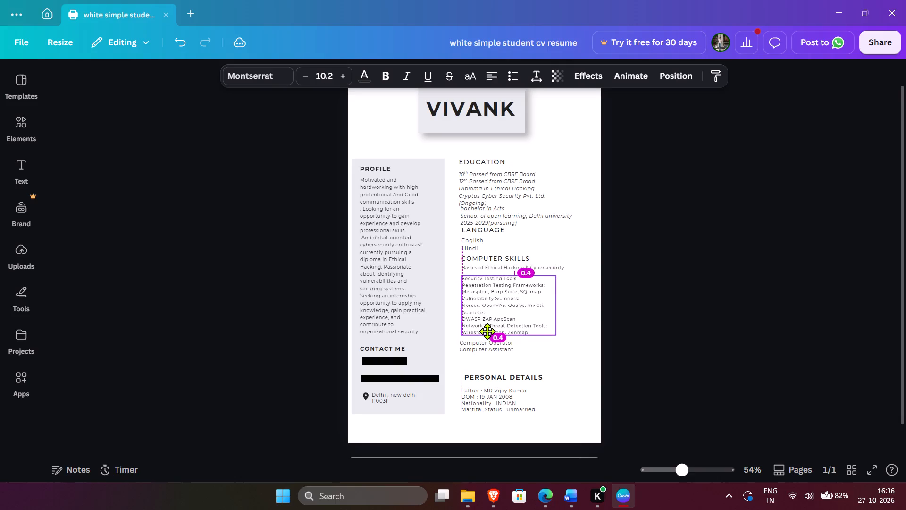
click(491, 349)
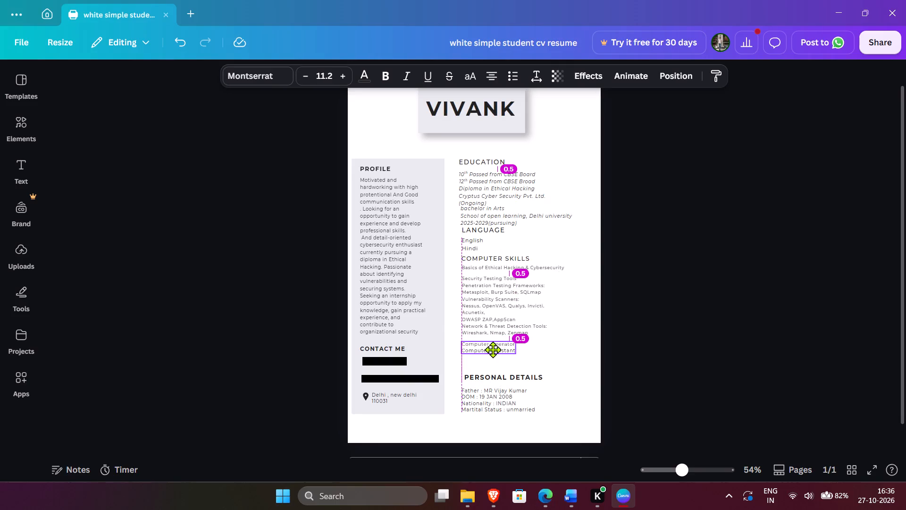
click(492, 349)
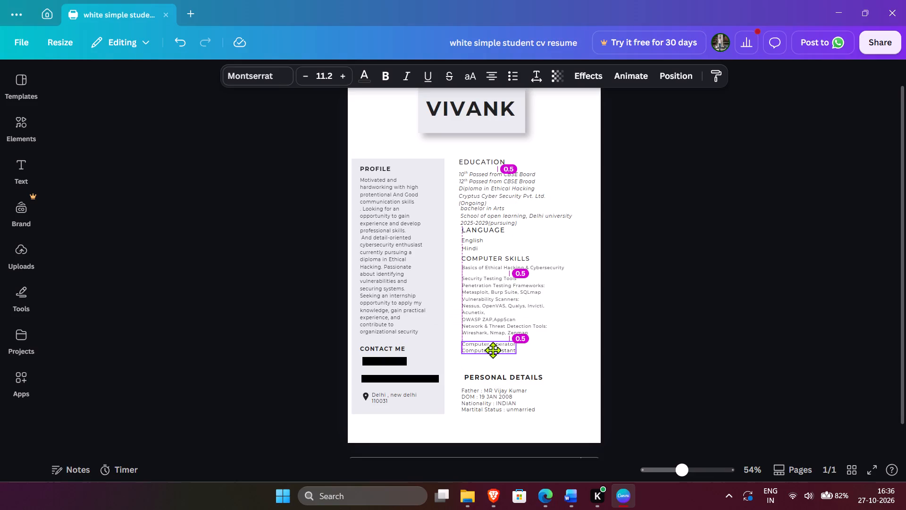
Set the Security Testing Tools block to font size 11.2 and align it with the left edge of the COMPUTER SKILLS text.
click(485, 331)
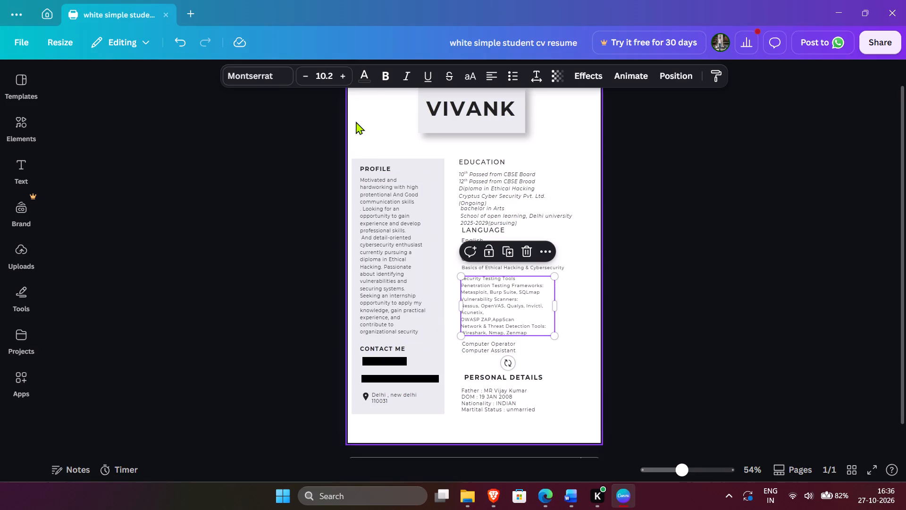
click(341, 78)
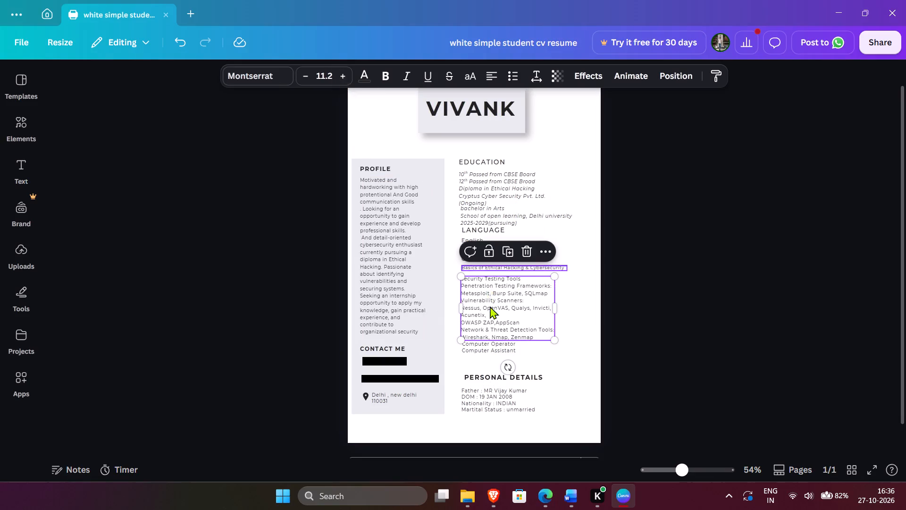
click(492, 316)
click(492, 316)
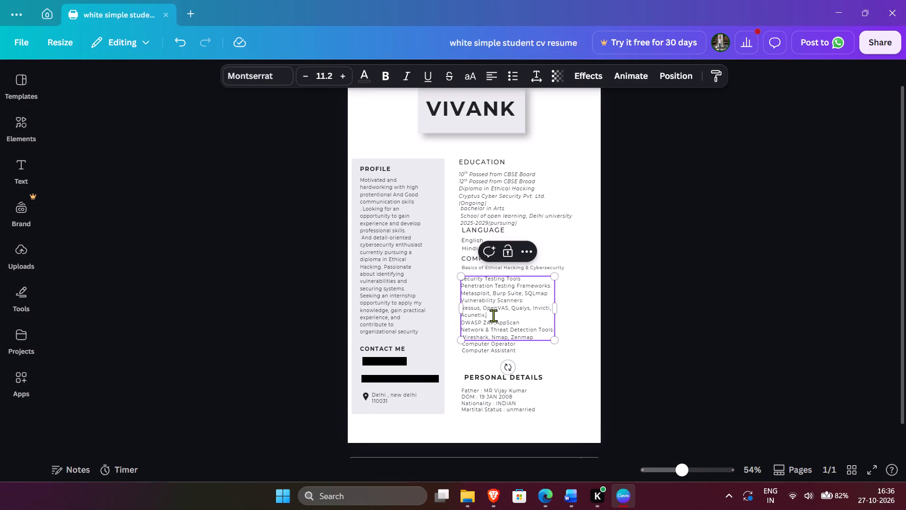
click(559, 366)
click(529, 308)
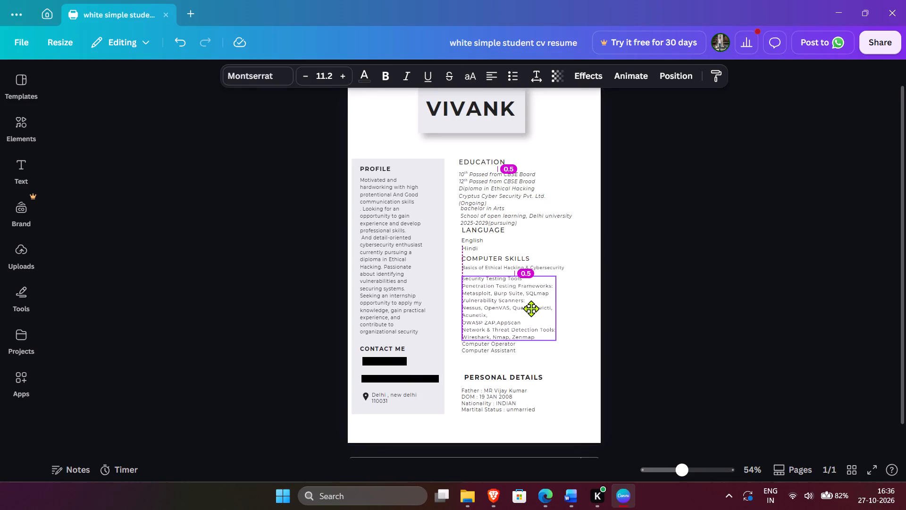
click(446, 306)
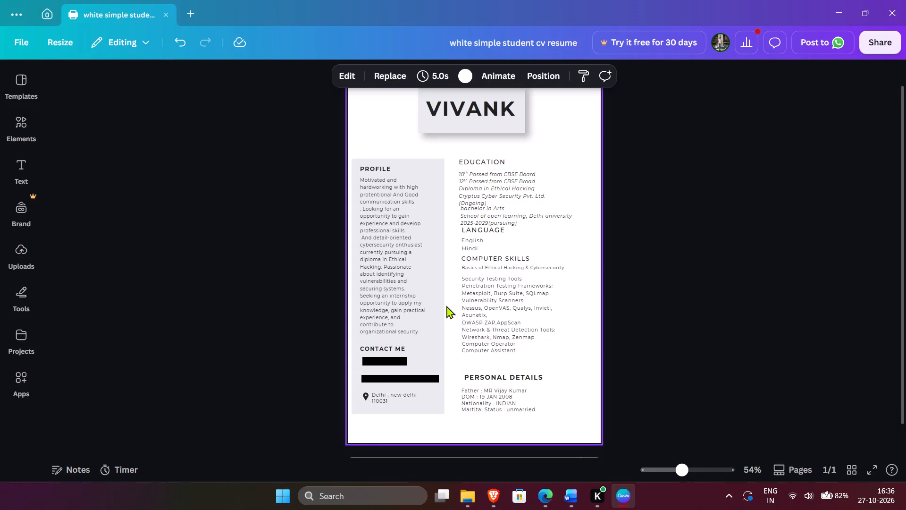
Set the Basics of Ethical Hacking & Cybersecurity text to font size 11.1.
click(488, 267)
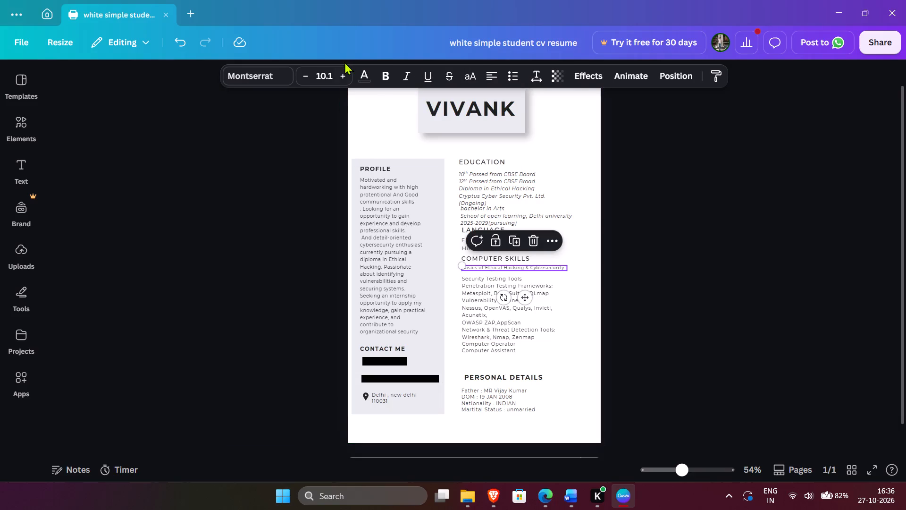
click(342, 74)
click(342, 74)
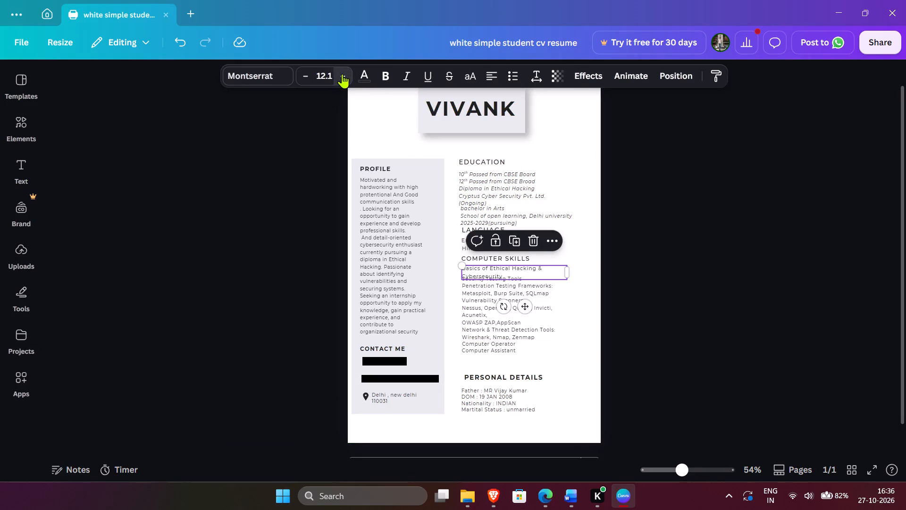
click(495, 350)
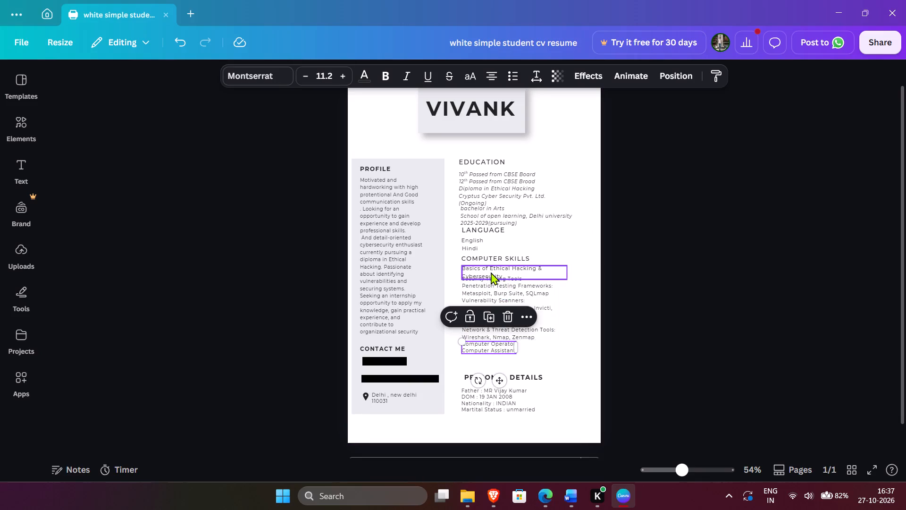
click(491, 272)
click(304, 74)
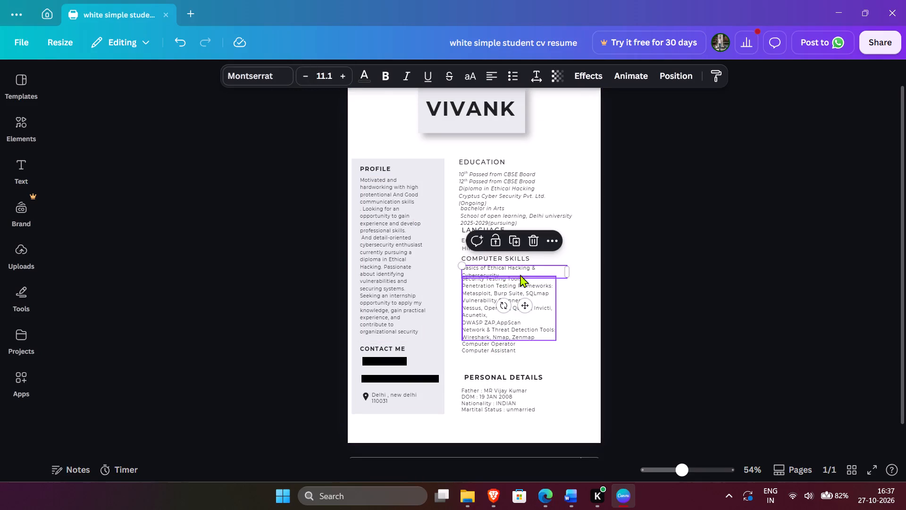
click(451, 283)
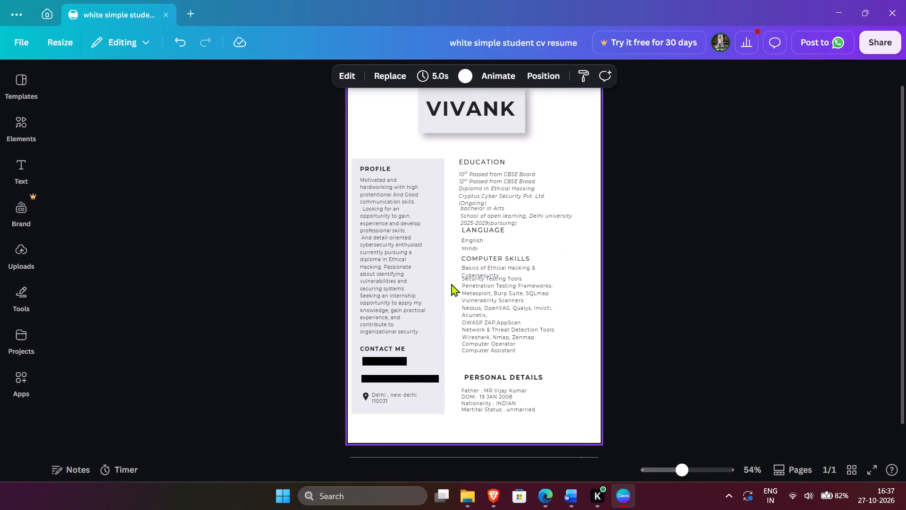
Nudge the Computer Operator text and the Security Testing Tools block down to clear the wrapped Cybersecurity line.
click(506, 351)
key(Down)
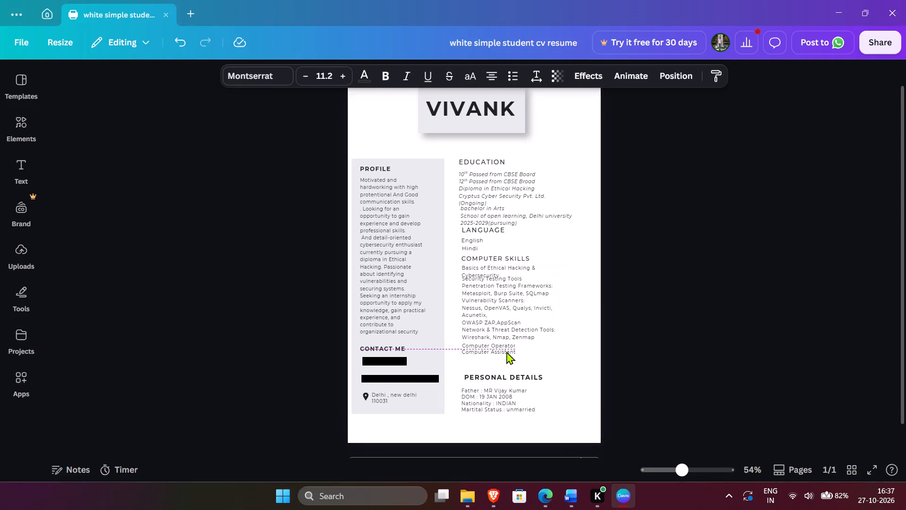
key(Down)
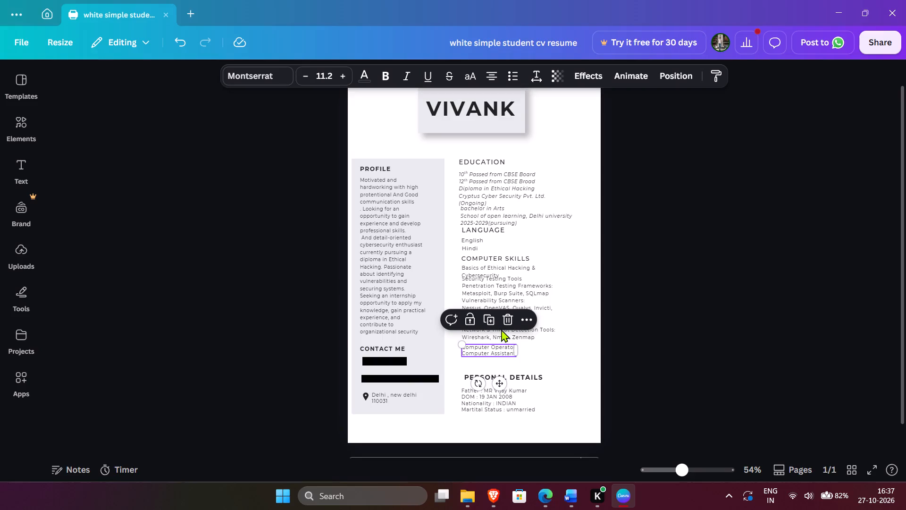
click(499, 334)
key(Down)
key(Down)
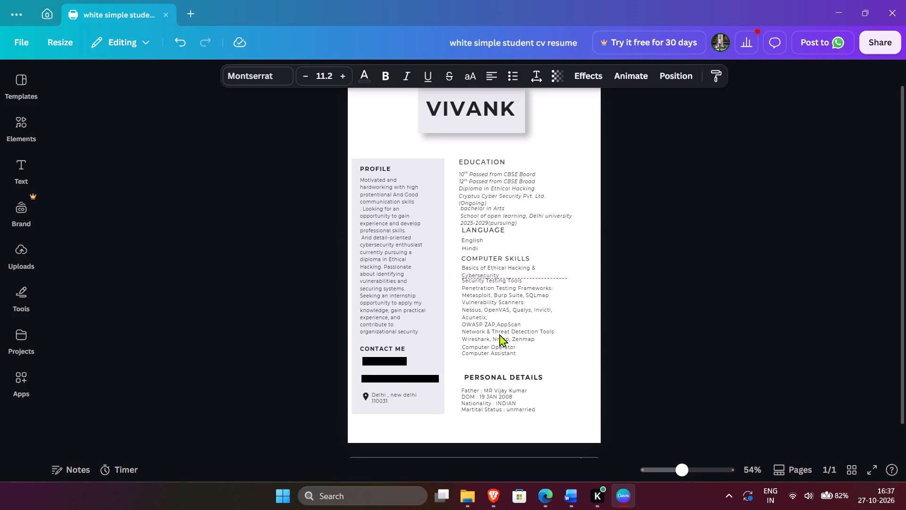
key(Down)
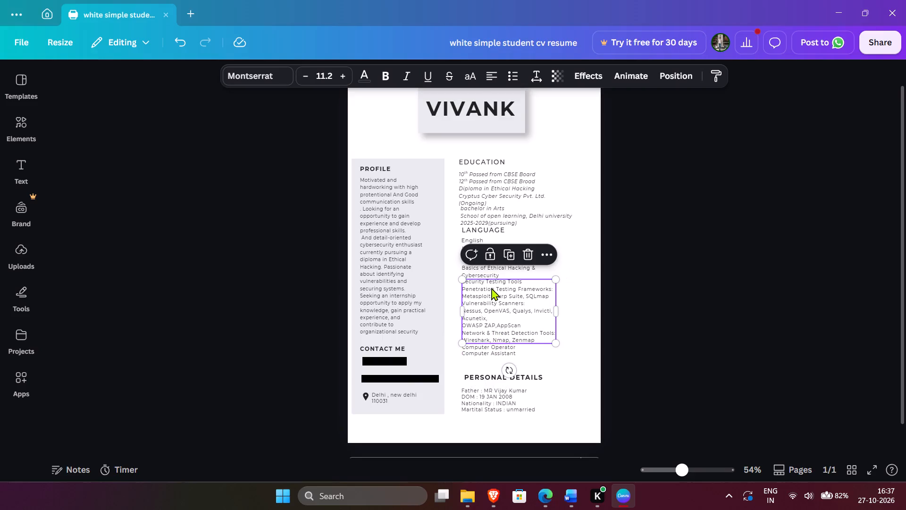
click(568, 365)
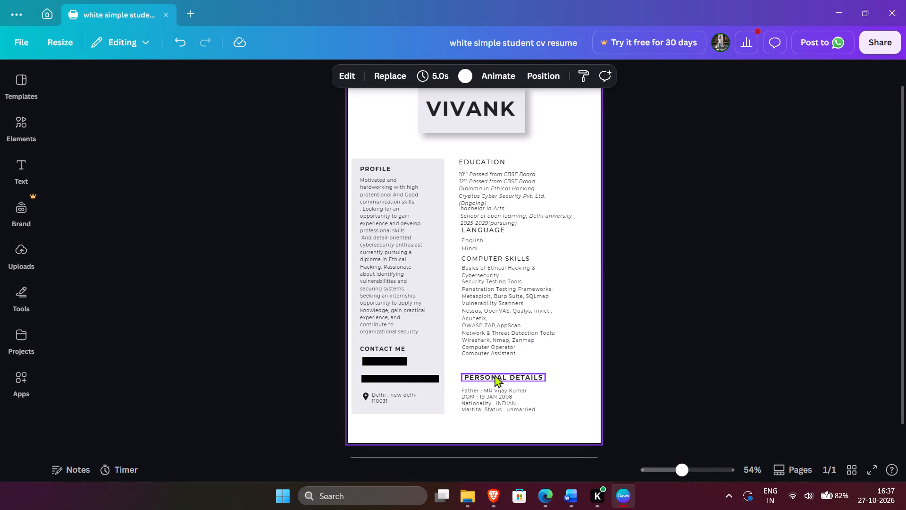
Nudge the Computer Operator text, the Security Testing Tools block and the Basics of Ethical Hacking text slightly further down.
click(490, 350)
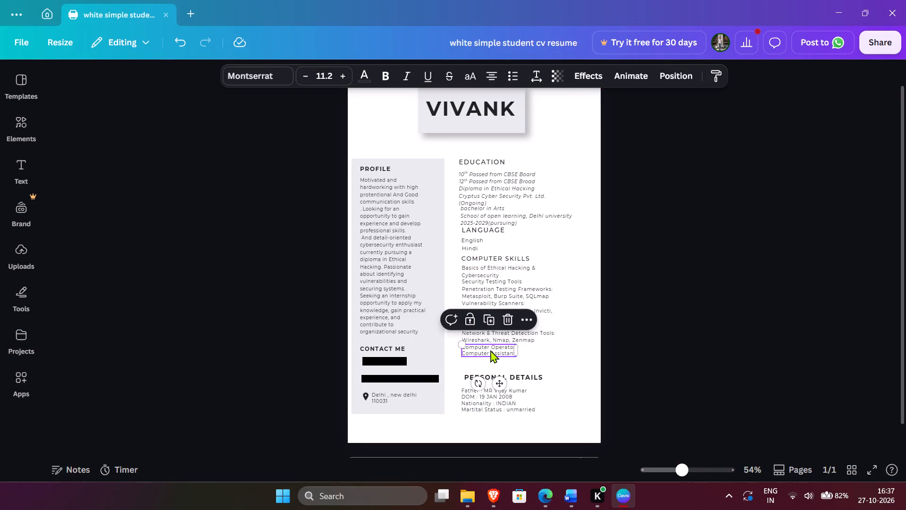
key(Down)
key(Down)
click(491, 336)
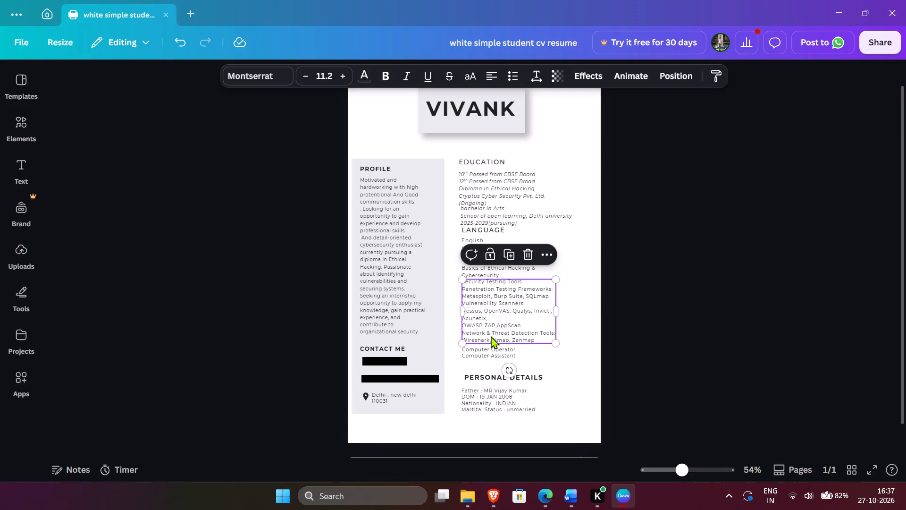
key(Down)
key(Down)
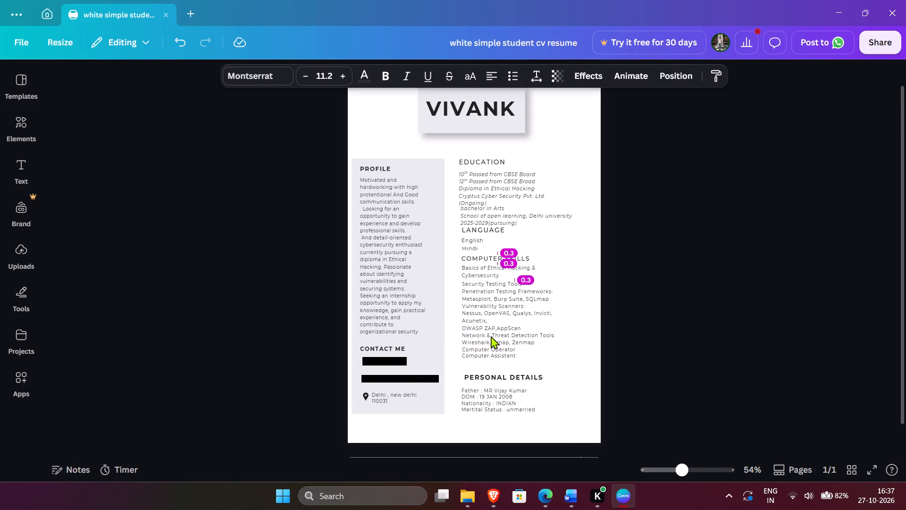
click(487, 273)
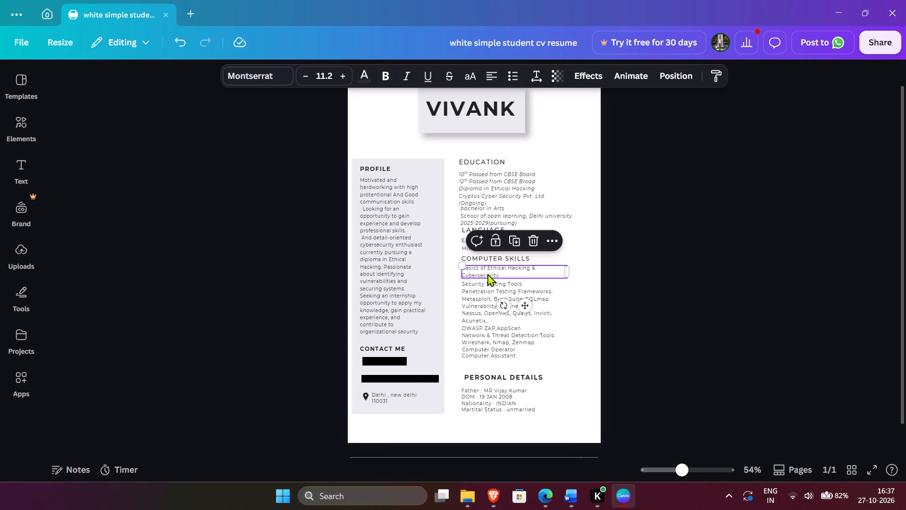
key(Down)
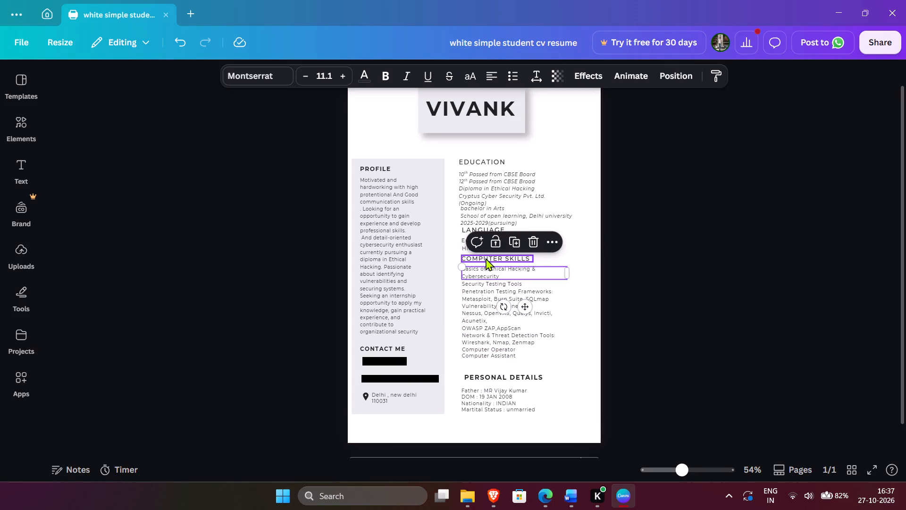
Set the COMPUTER SKILLS heading to font size 15 and widen its box so it fits on one line.
click(486, 258)
click(338, 76)
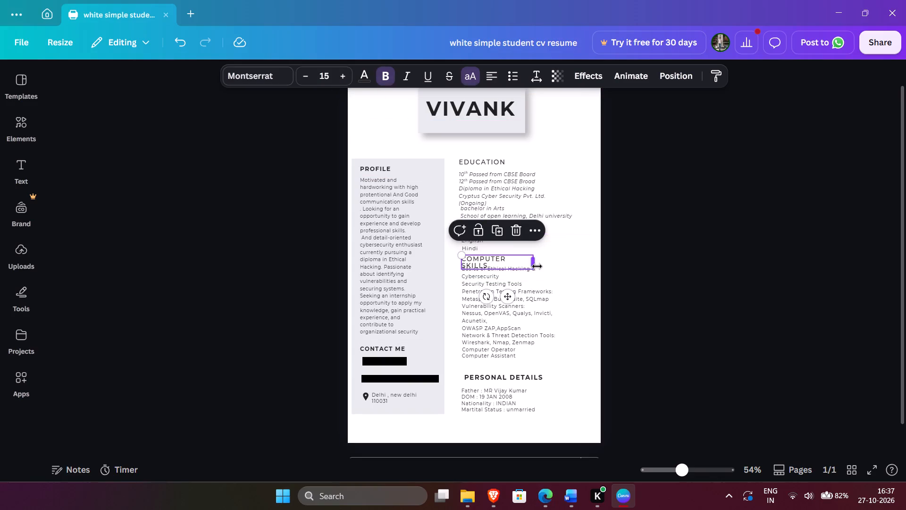
drag(537, 265, 544, 266)
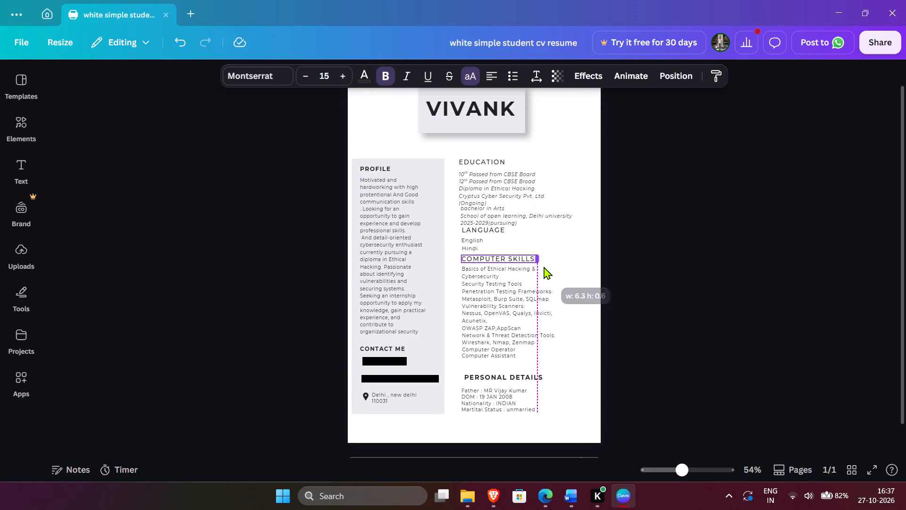
drag(544, 266, 544, 266)
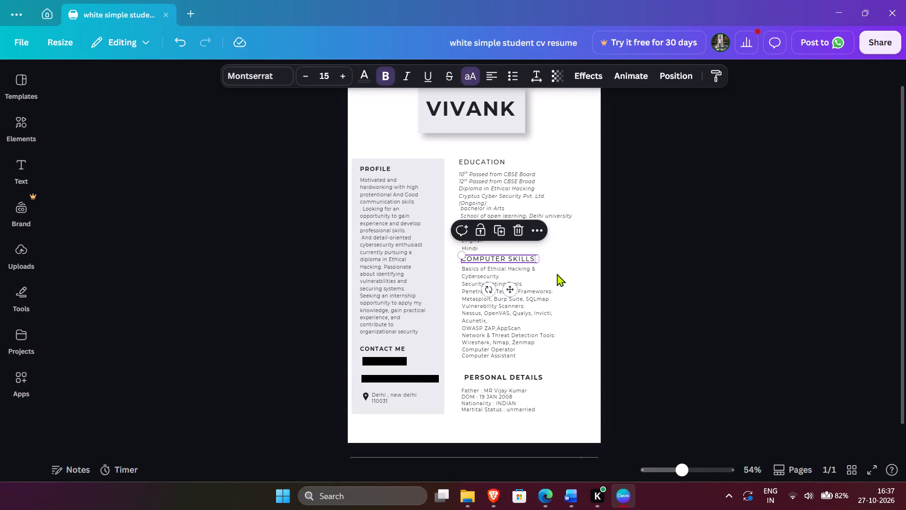
click(557, 273)
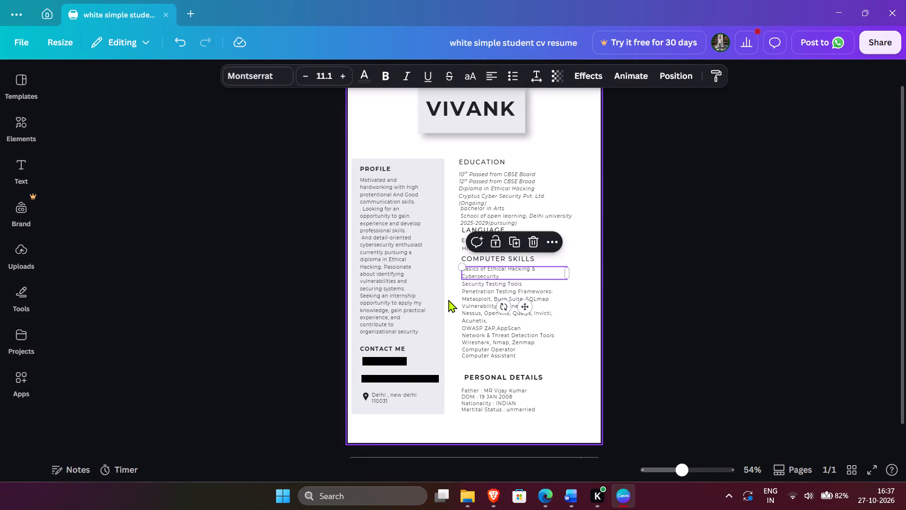
click(448, 299)
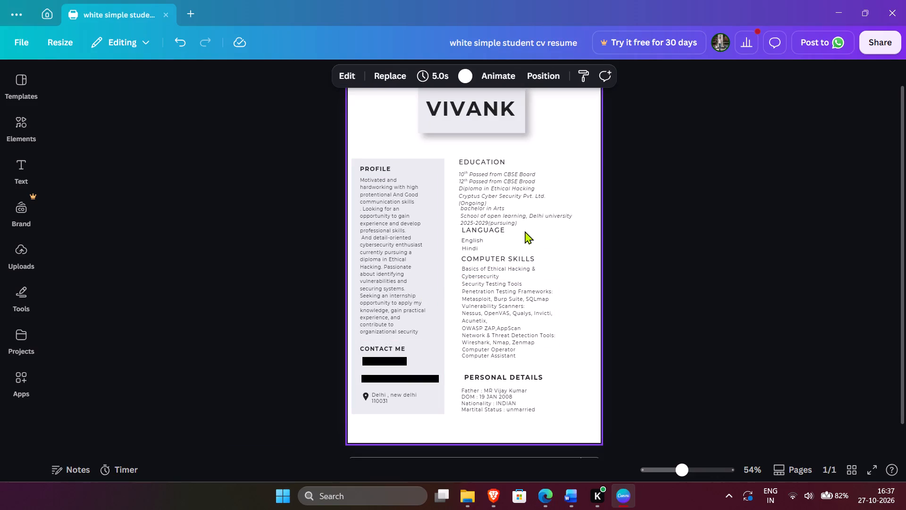
Nudge the Computer Operator and Computer Assistant text down to sit just above the PERSONAL DETAILS heading.
click(508, 353)
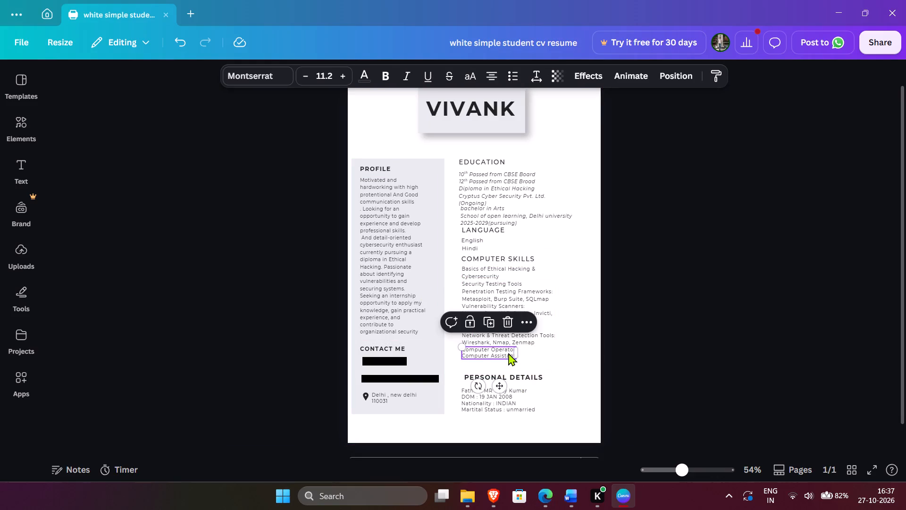
key(Down)
key(Down)
key(Down)
key(Down)
key(Down)
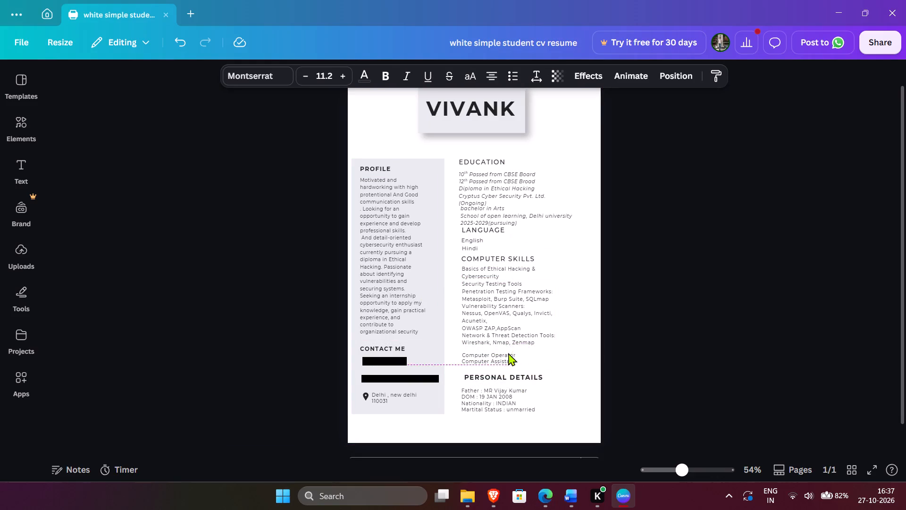
key(Down)
key(Down)
key(Down)
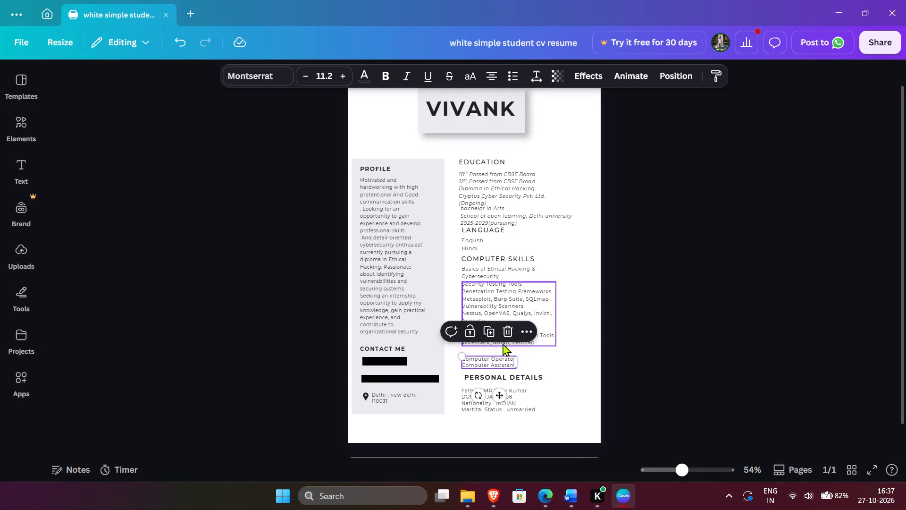
Nudge the Security Testing Tools block down to sit directly above the Computer Operator text.
click(503, 343)
key(Down)
key(Down)
key(Down)
key(Down)
key(Down)
key(Down)
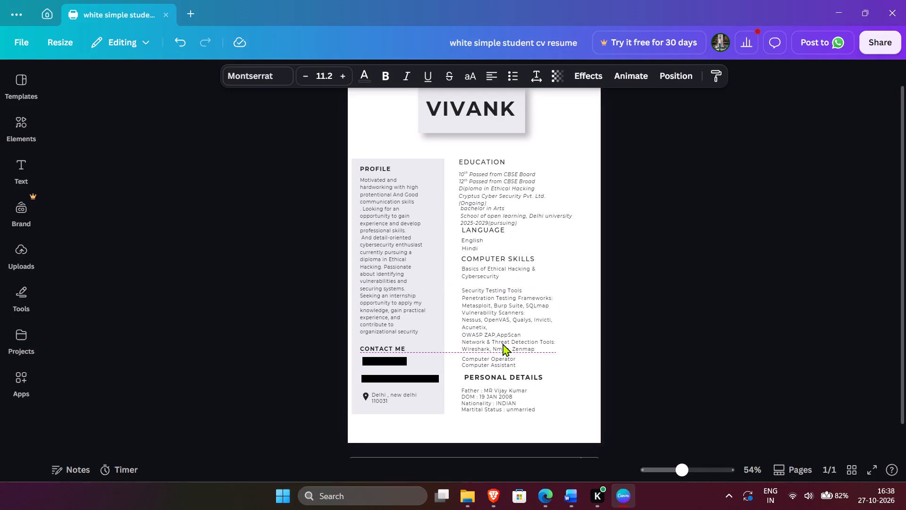
key(Down)
key(Down)
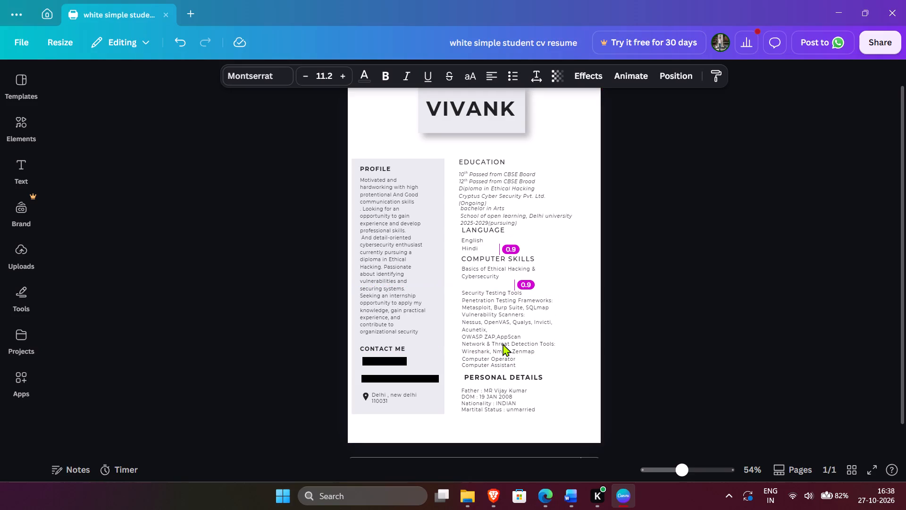
Set the Basics of Ethical Hacking & Cybersecurity text to font size 11.2.
click(487, 277)
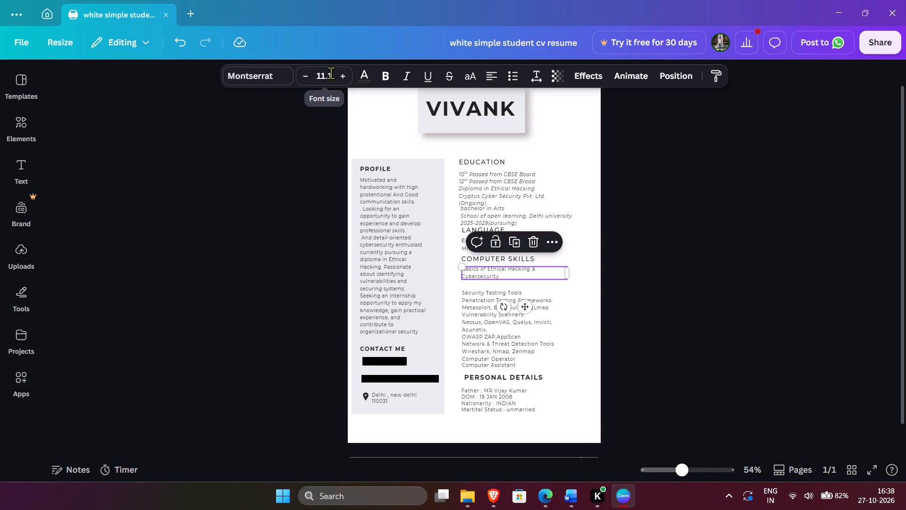
click(332, 74)
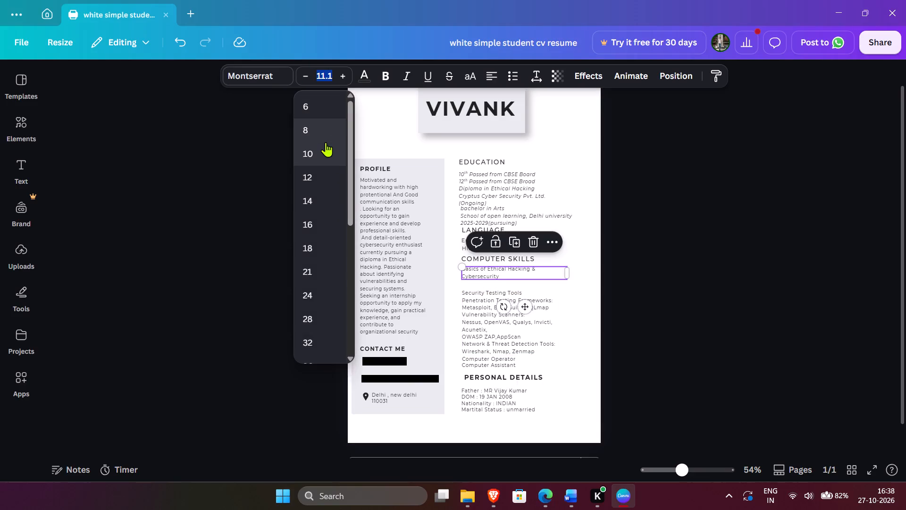
click(333, 71)
click(329, 76)
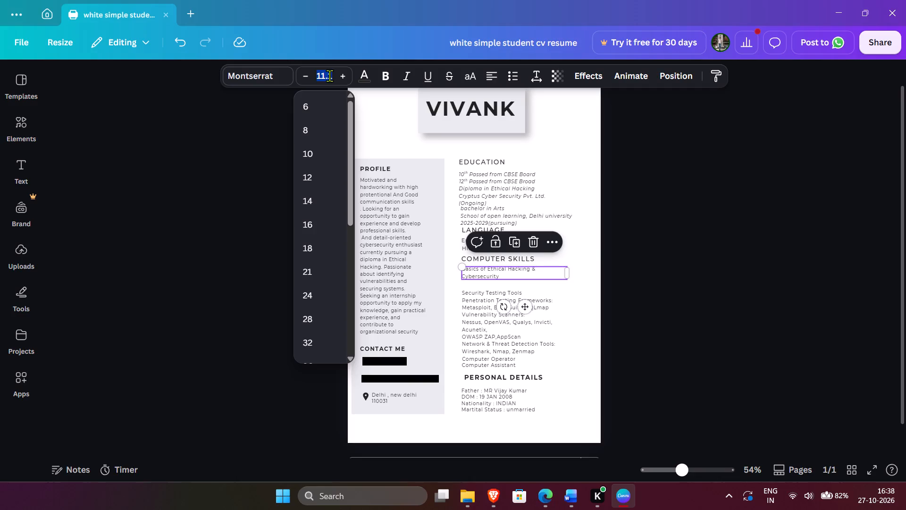
double_click(328, 74)
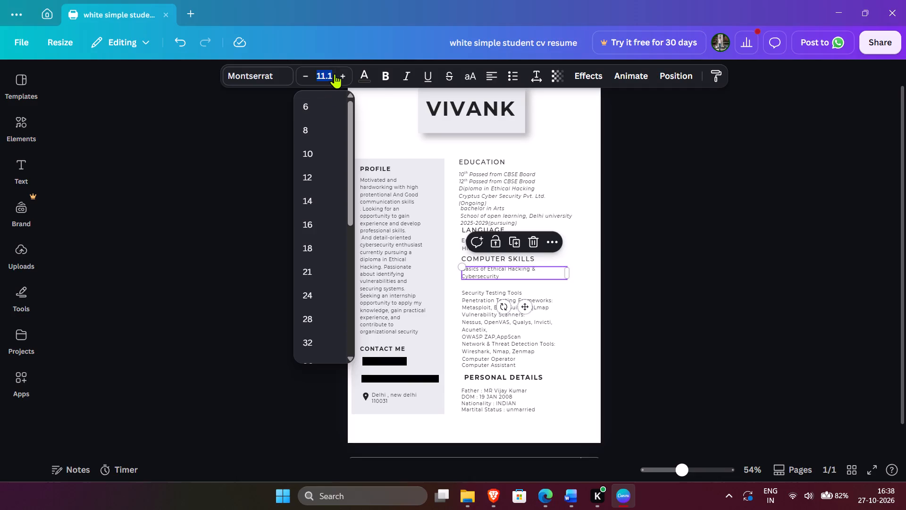
click(334, 74)
click(329, 74)
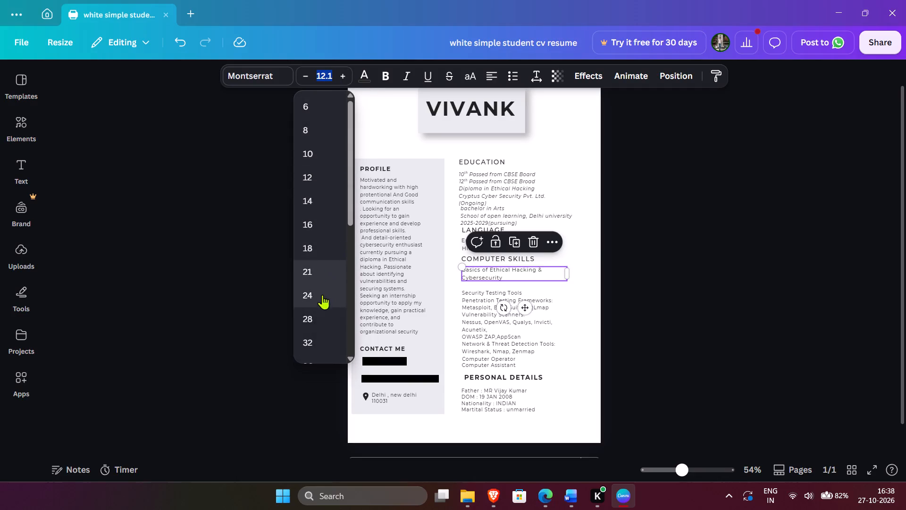
click(308, 71)
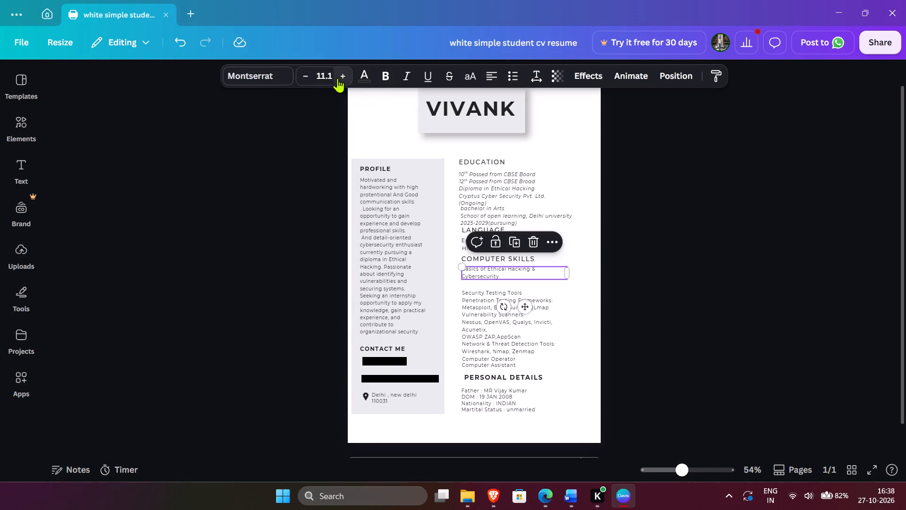
click(328, 75)
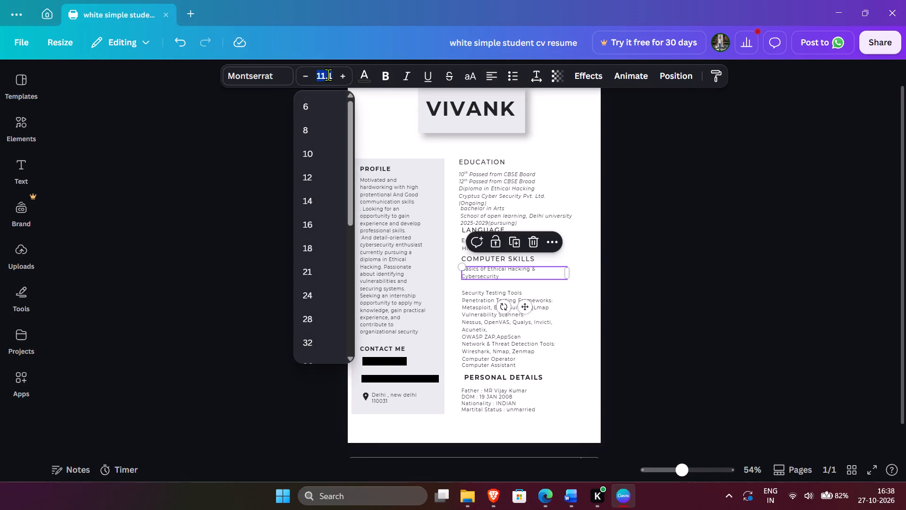
key(BackSpace)
text(11)
text(.2)
key(Return)
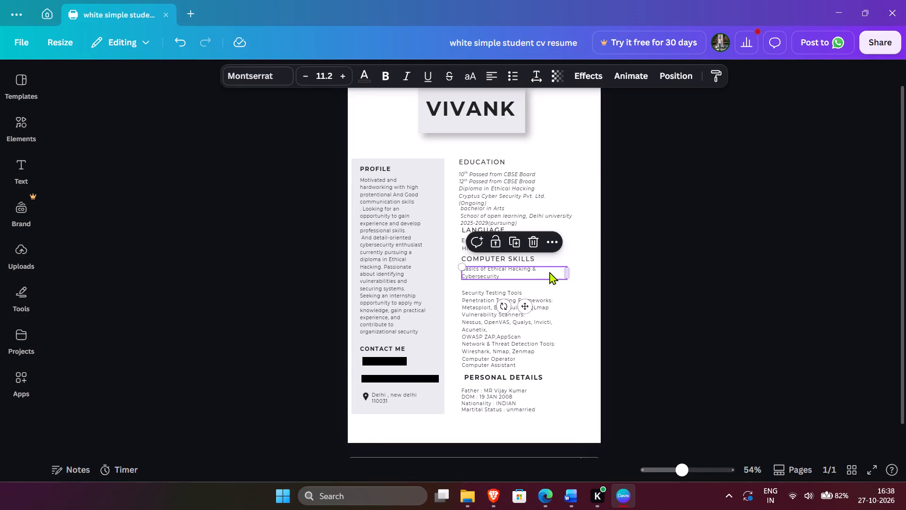
Nudge the Basics of Ethical Hacking & Cybersecurity text down to sit just above the Security Testing Tools block.
key(Down)
key(Down)
key(Down)
key(Down)
key(Down)
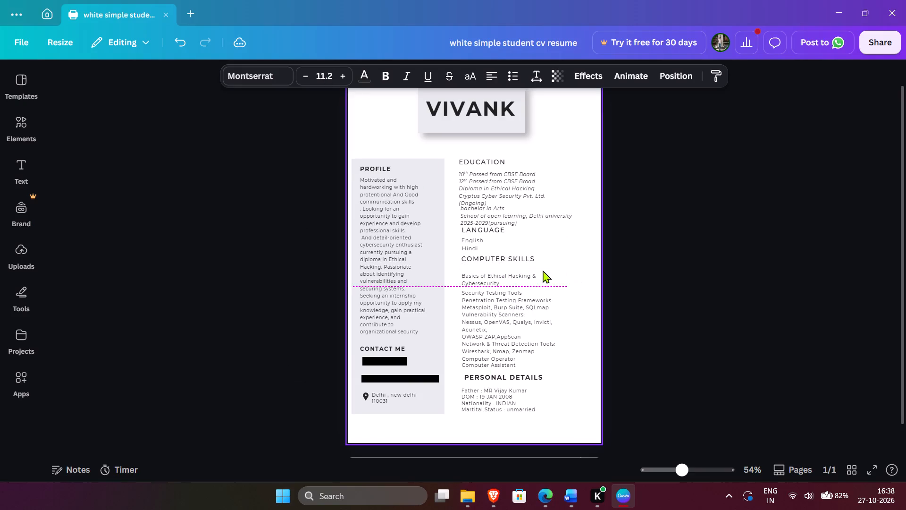
key(Down)
key(Down)
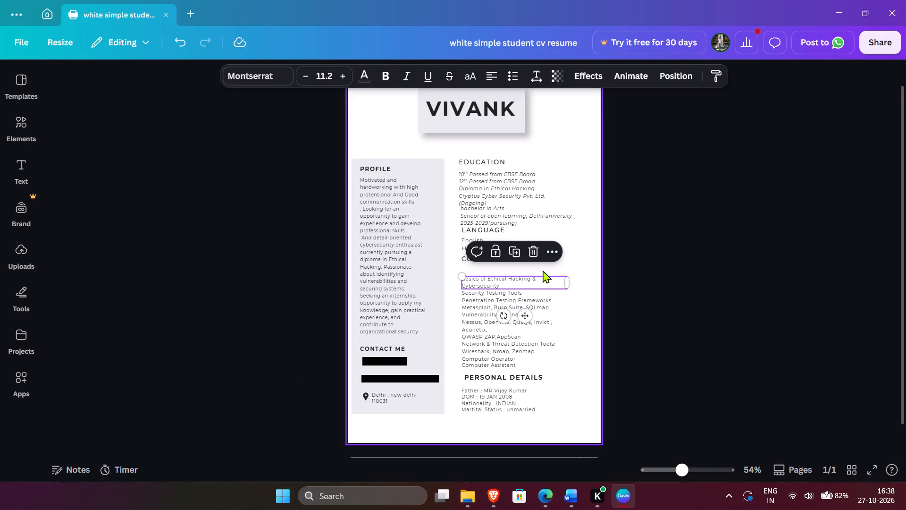
key(Up)
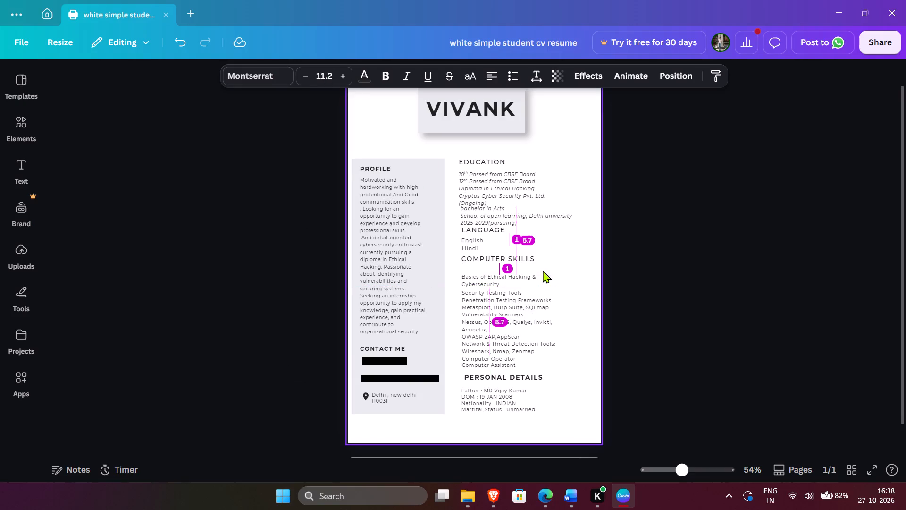
click(565, 344)
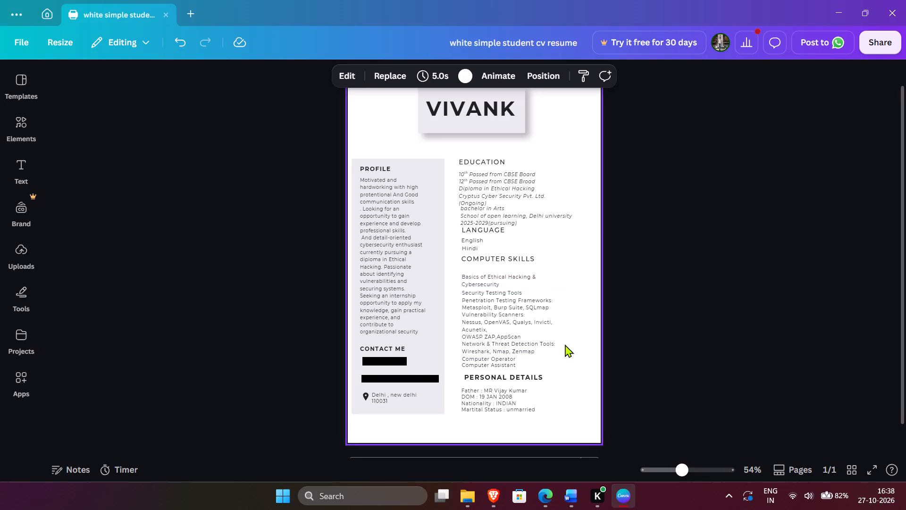
Nudge the COMPUTER SKILLS heading down, closer to the Basics of Ethical Hacking text.
click(520, 256)
key(Down)
key(Down)
key(Down)
key(Down)
key(Down)
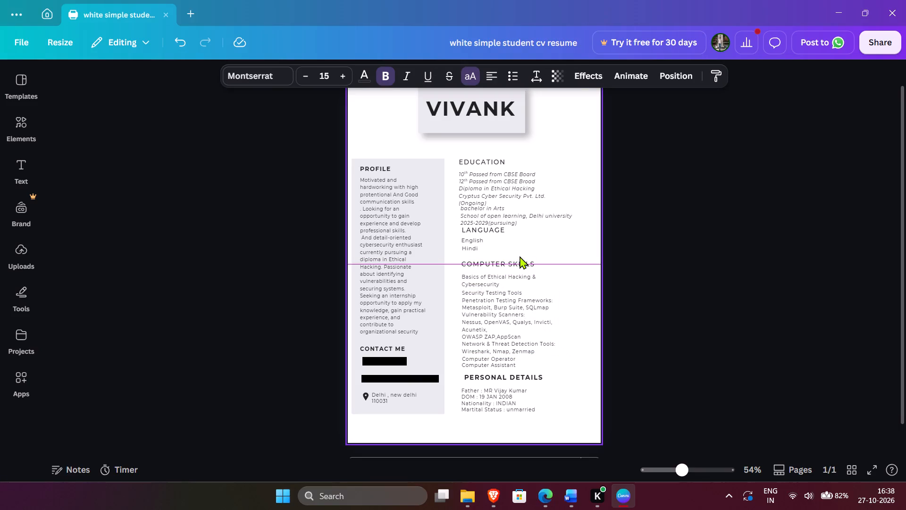
key(Down)
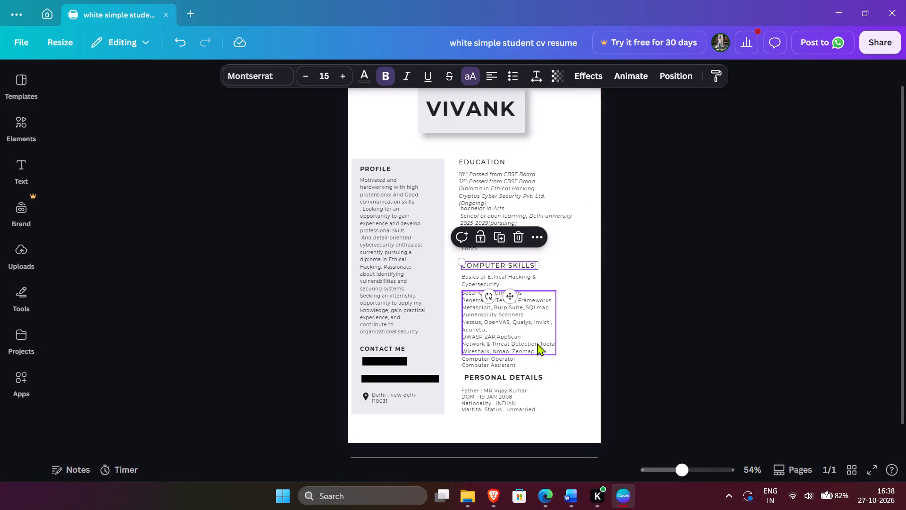
Nudge the PERSONAL DETAILS heading slightly down and left to line up with the text beneath it.
click(532, 375)
key(Down)
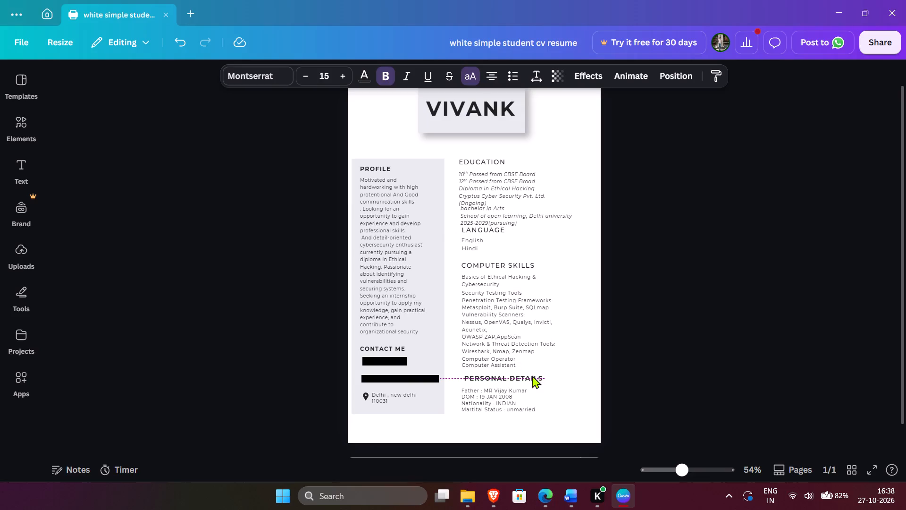
key(Left)
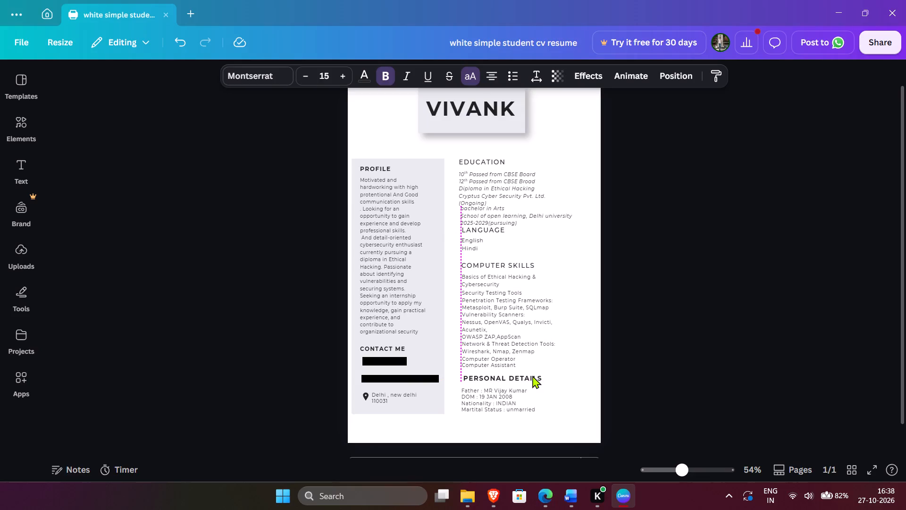
key(Down)
key(Left)
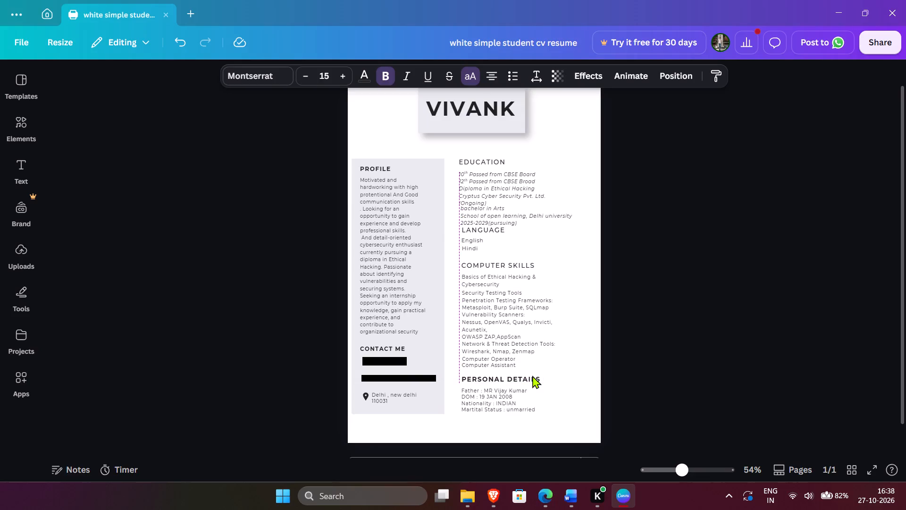
click(569, 398)
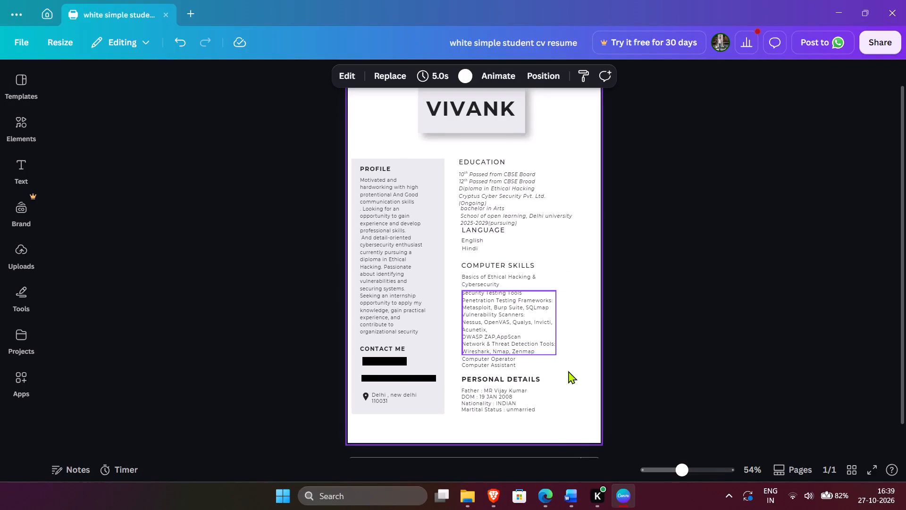
Nudge the Basics of Ethical Hacking text and the COMPUTER SKILLS heading slightly further down.
click(504, 278)
key(Down)
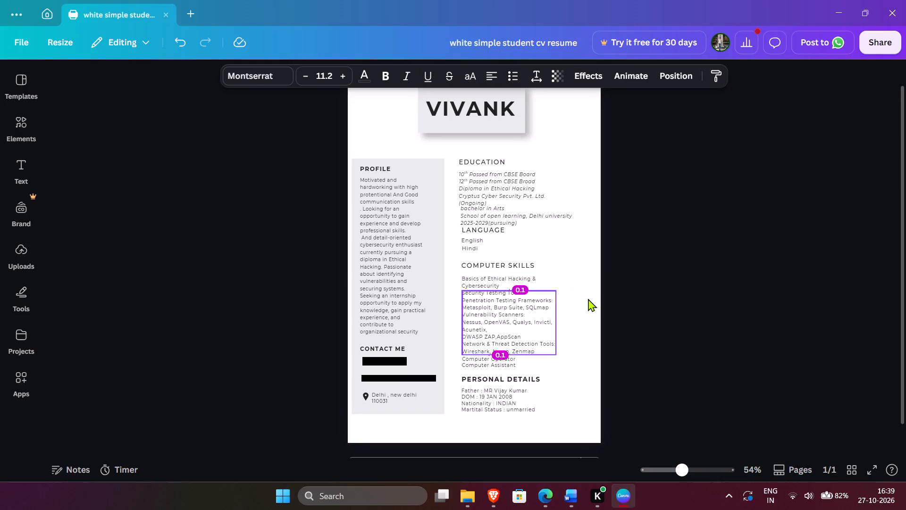
click(510, 263)
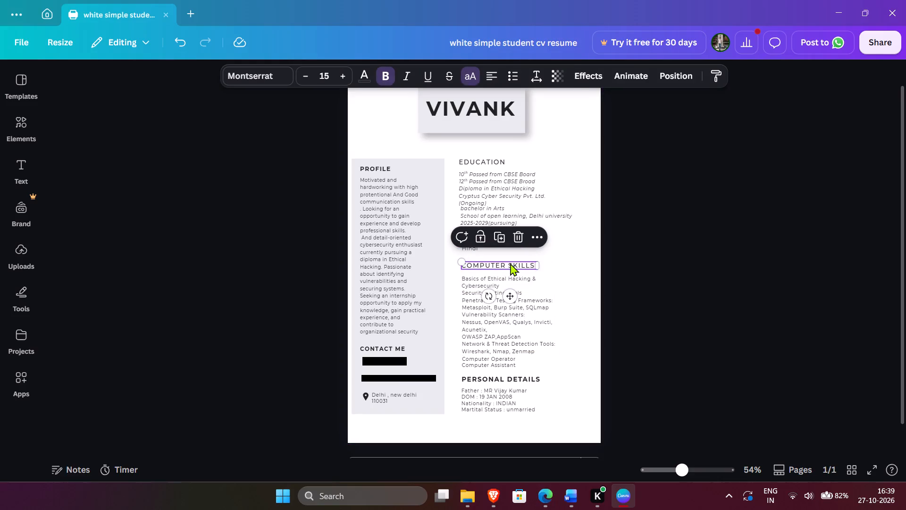
key(Down)
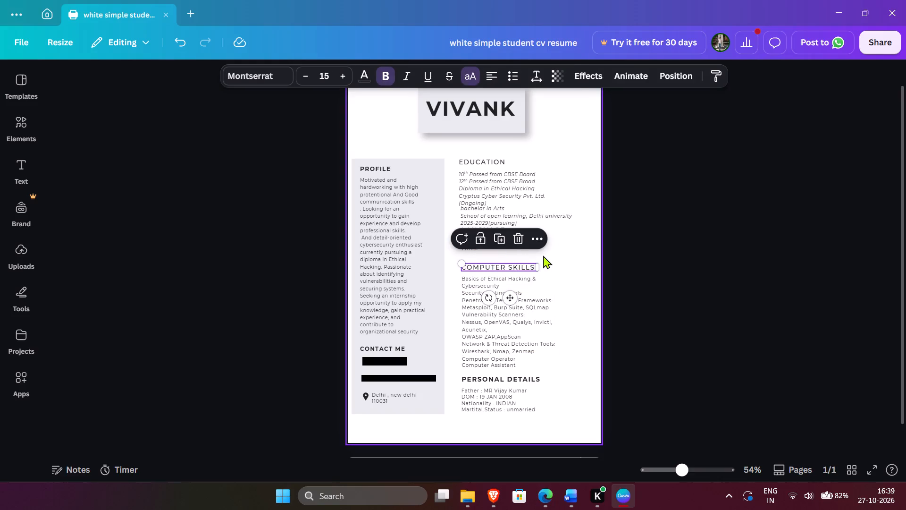
click(545, 255)
Nudge the Hindi and English lines down, closer to the COMPUTER SKILLS heading.
click(479, 246)
key(Down)
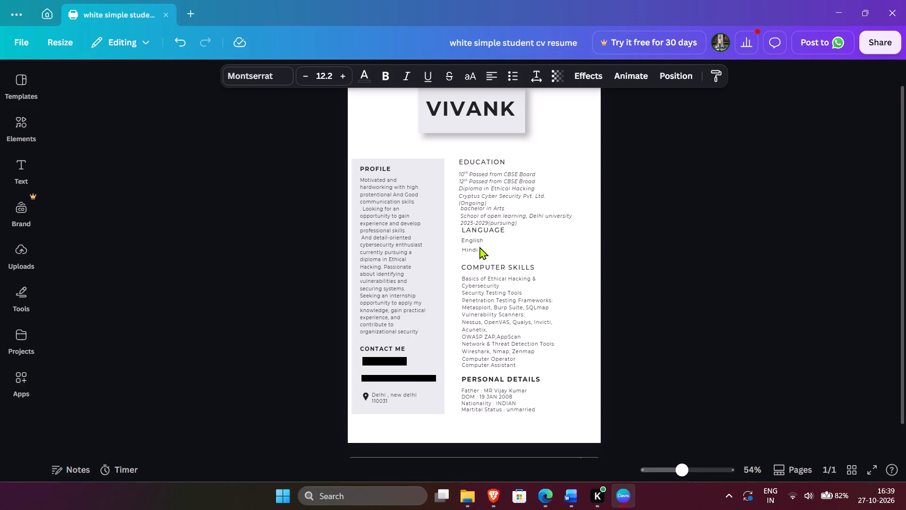
key(Down)
key(Down)
click(478, 238)
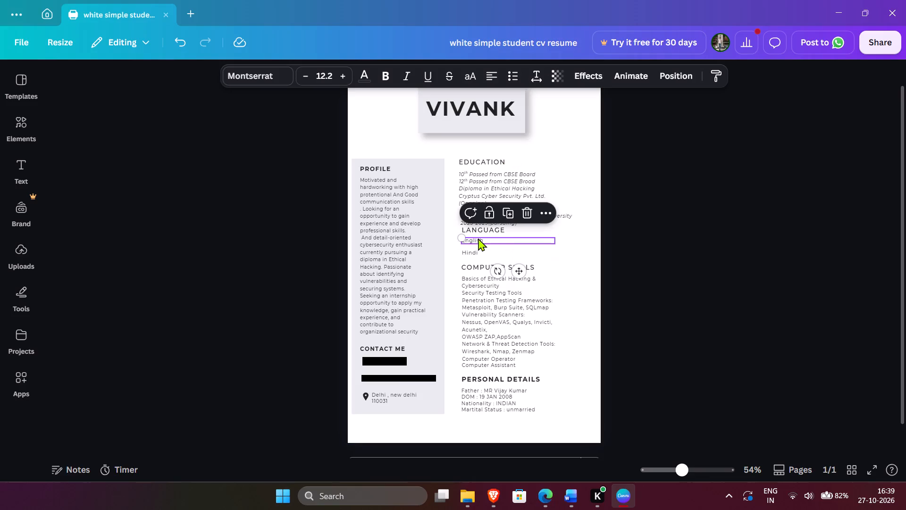
key(Down)
key(Down)
key(Down)
key(Down)
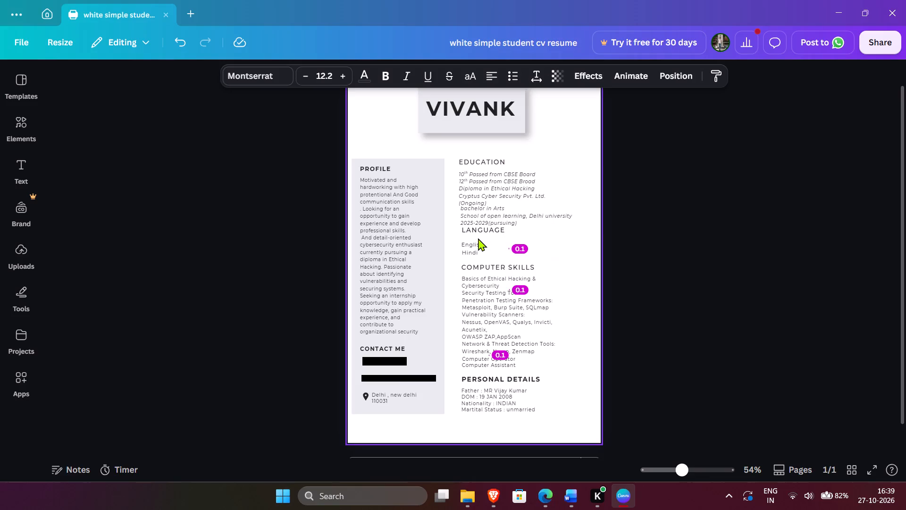
Nudge the LANGUAGE heading down, clear of the bachelor in Arts text, and slightly left.
click(478, 228)
key(Down)
key(Down)
key(Down)
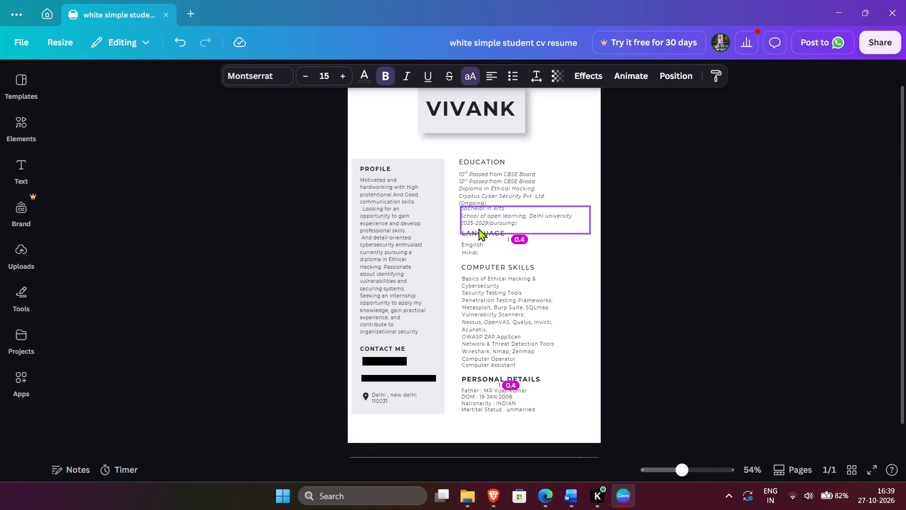
key(Down)
key(Down)
key(Up)
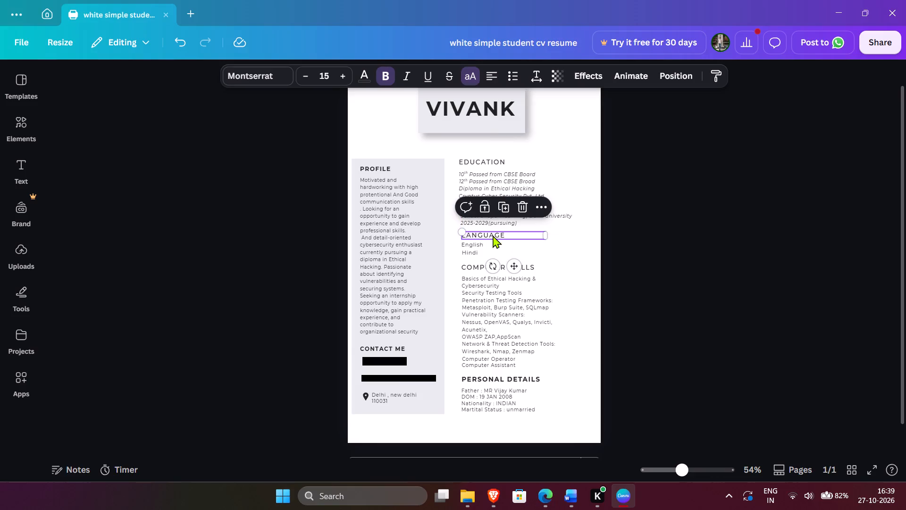
key(Left)
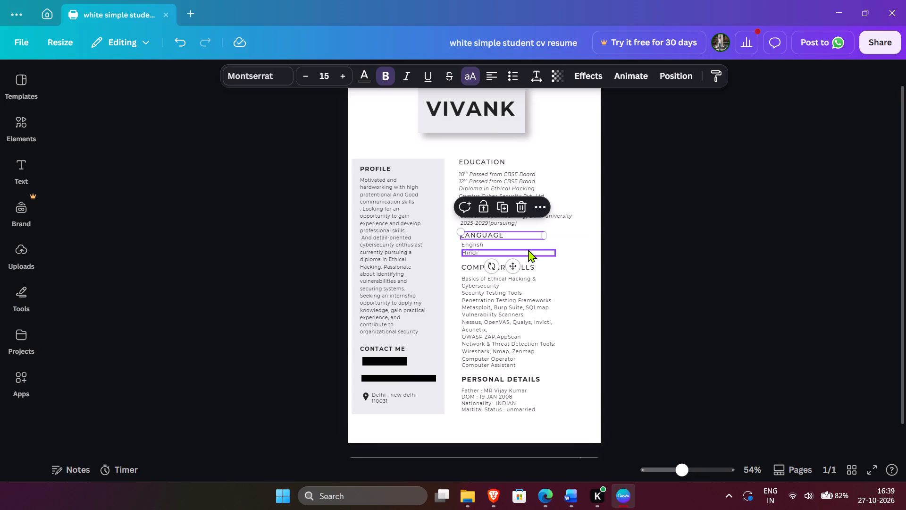
click(576, 268)
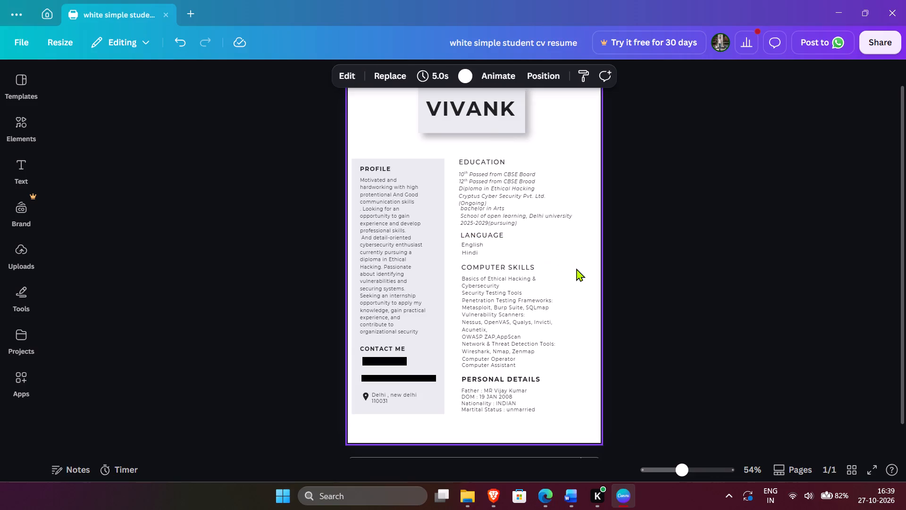
Nudge the Hindi line slightly further down below English.
click(501, 255)
key(Down)
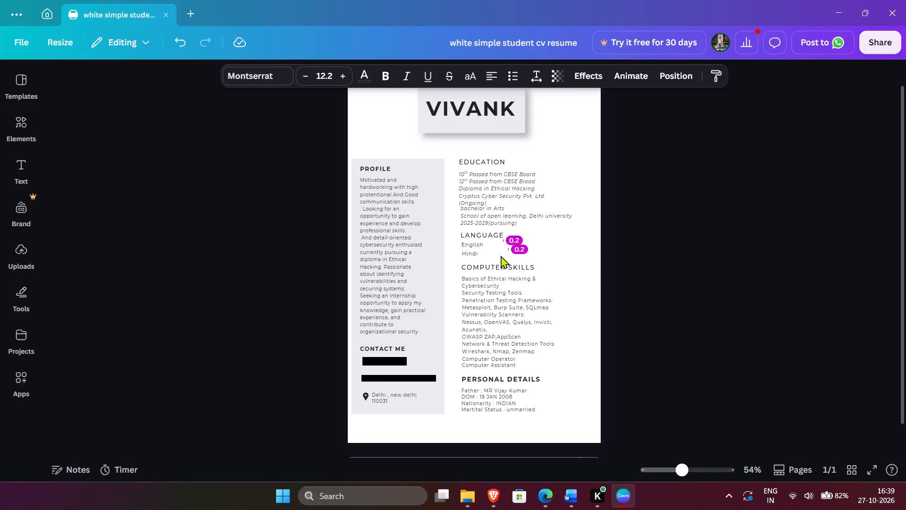
Nudge the English line and the LANGUAGE heading slightly down.
click(498, 247)
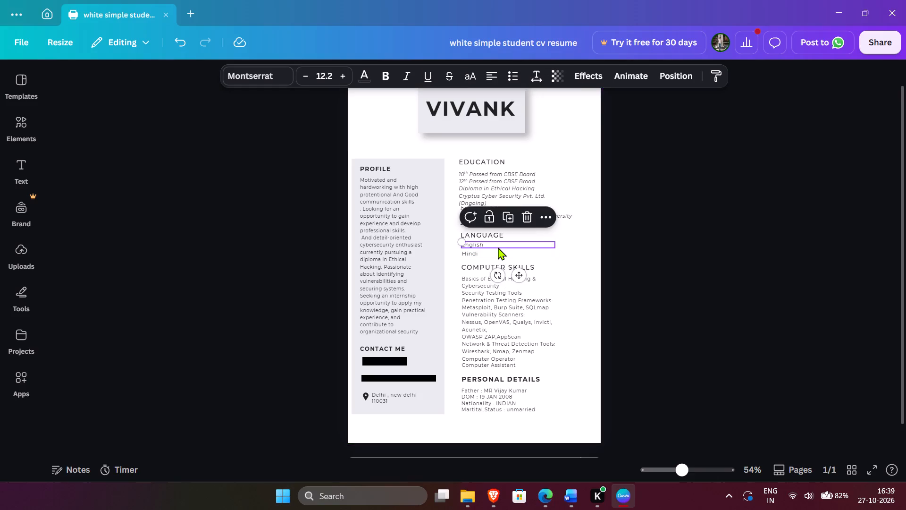
key(Down)
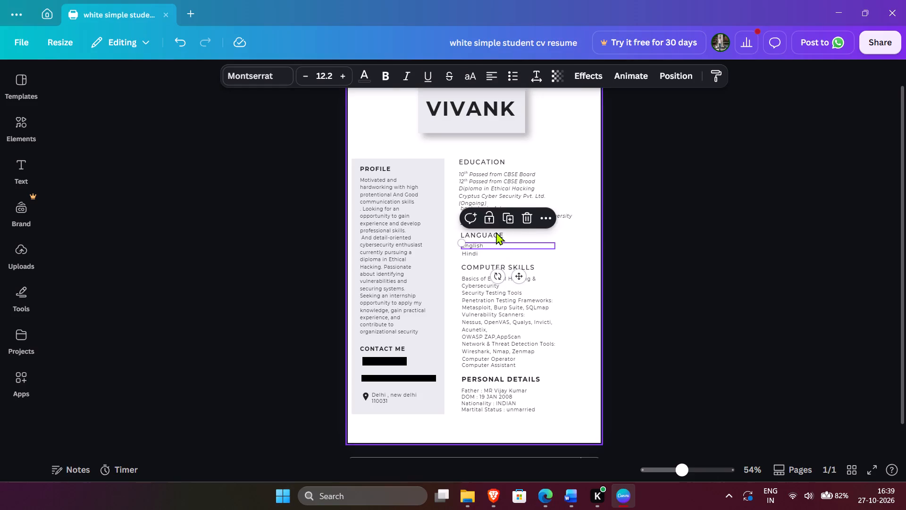
click(496, 232)
key(Down)
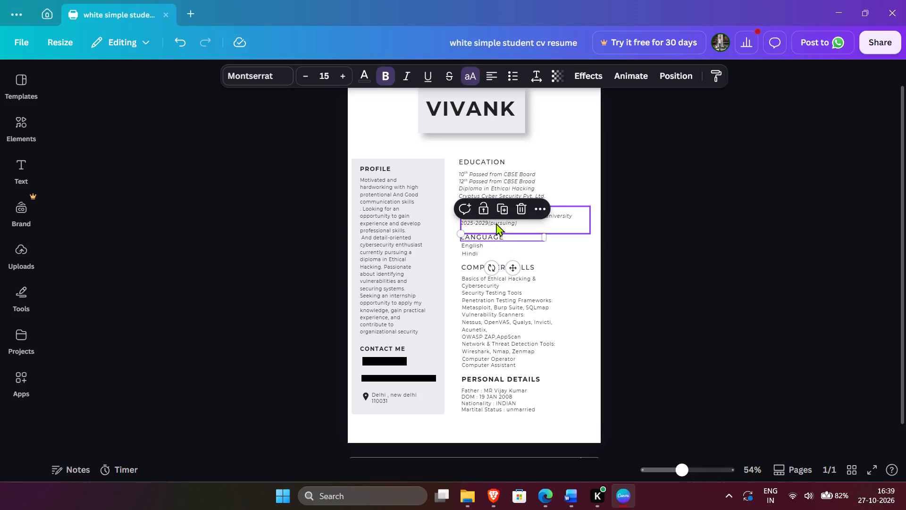
Nudge the bachelor in Arts text slightly down, away from the diploma lines above it.
click(496, 223)
key(Down)
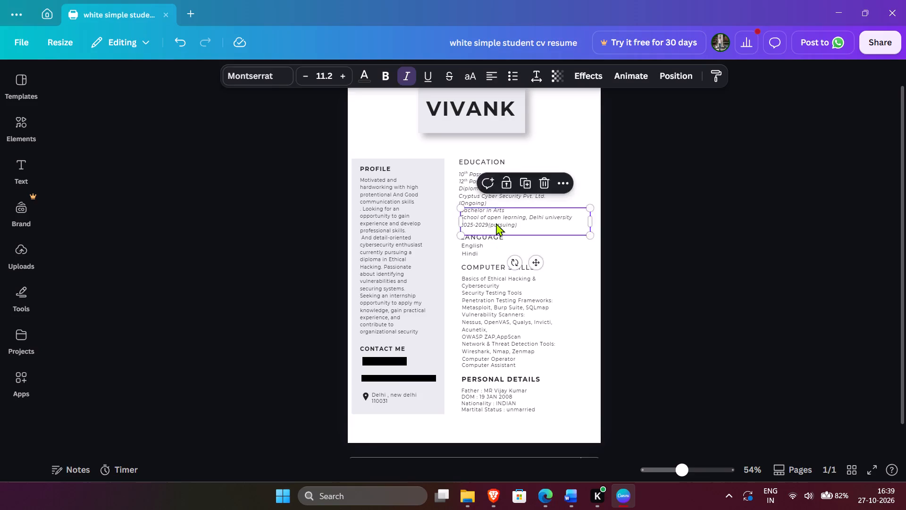
key(Down)
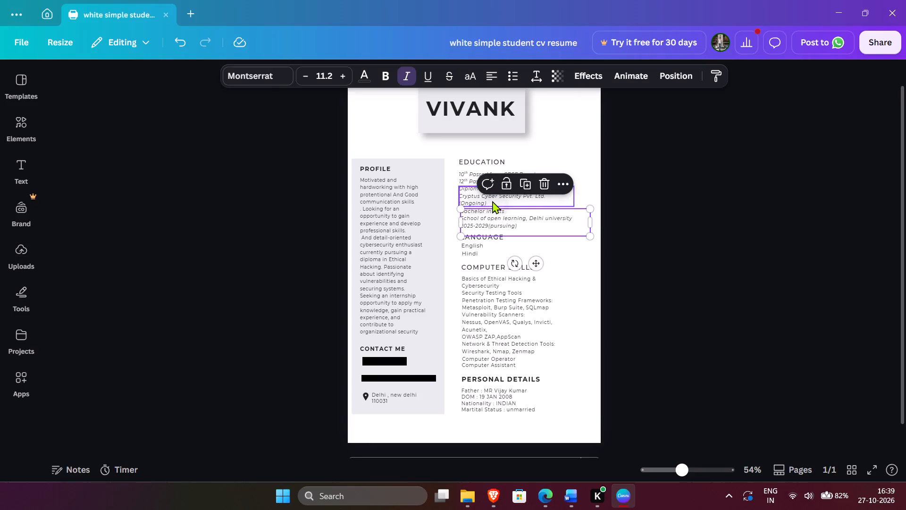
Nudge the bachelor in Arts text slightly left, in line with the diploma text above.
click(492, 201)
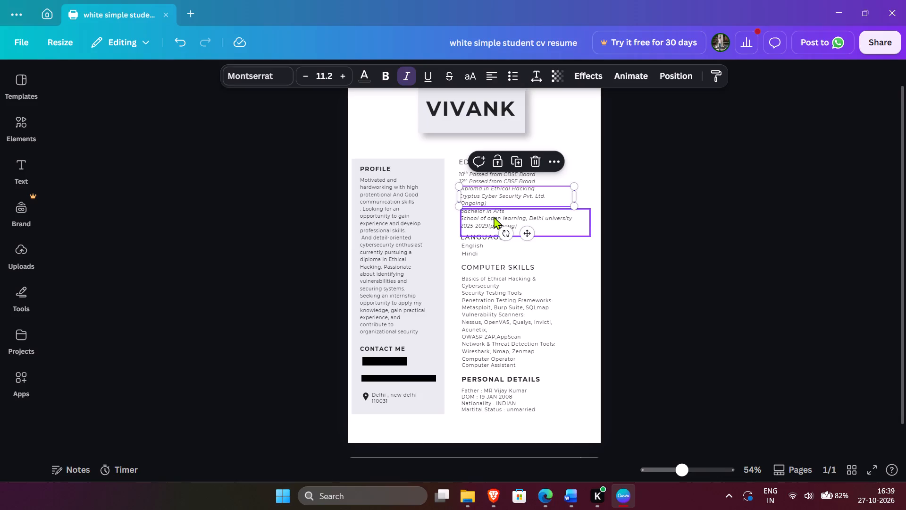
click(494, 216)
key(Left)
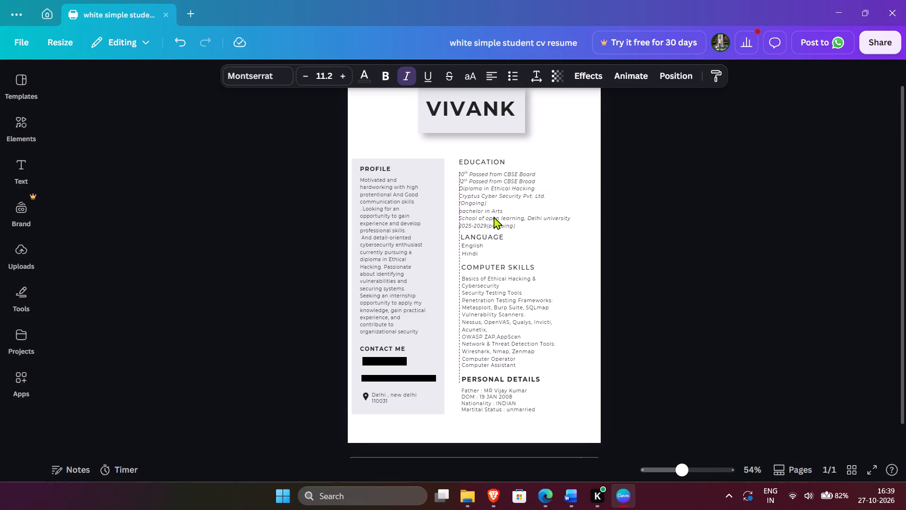
Nudge the Diploma in Ethical Hacking text slightly down, closer to the bachelor in Arts text.
click(489, 202)
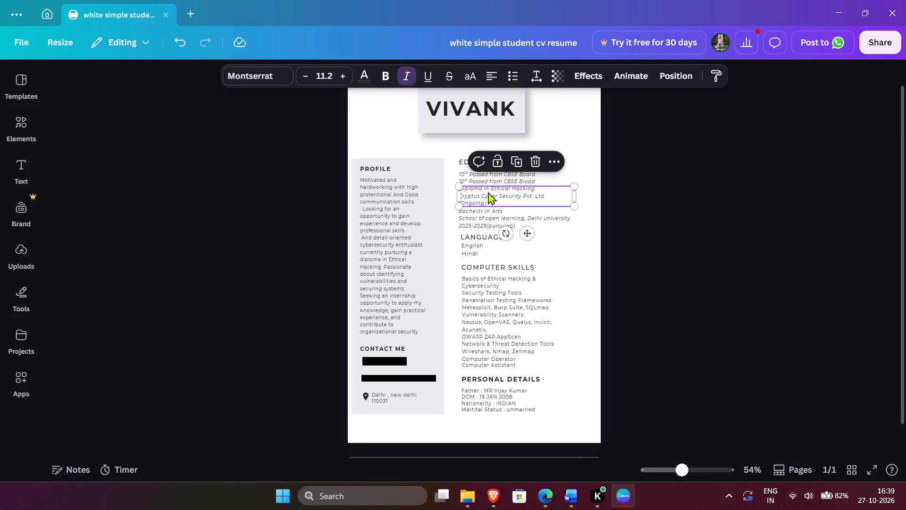
click(487, 181)
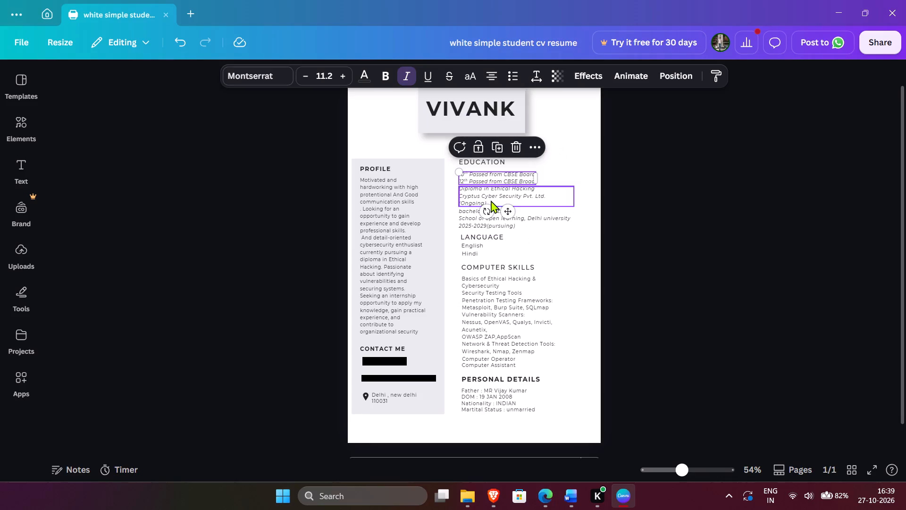
click(491, 200)
key(Down)
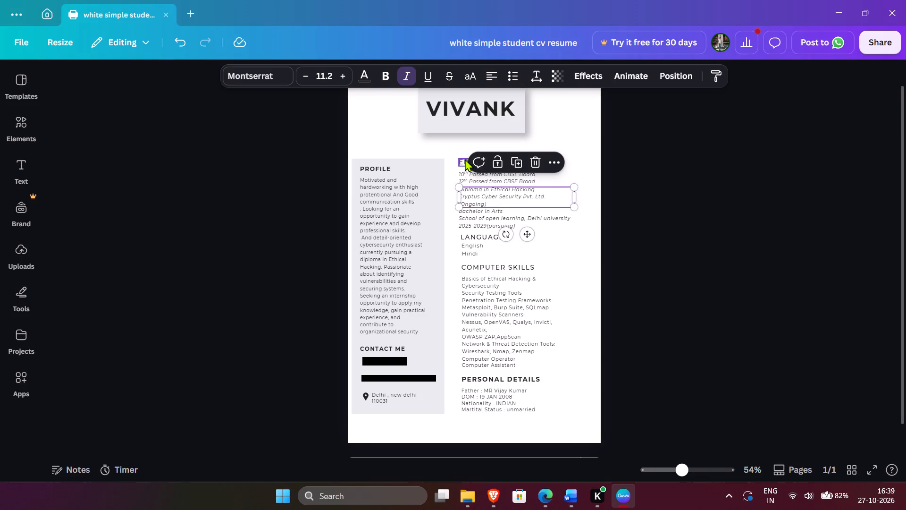
click(570, 131)
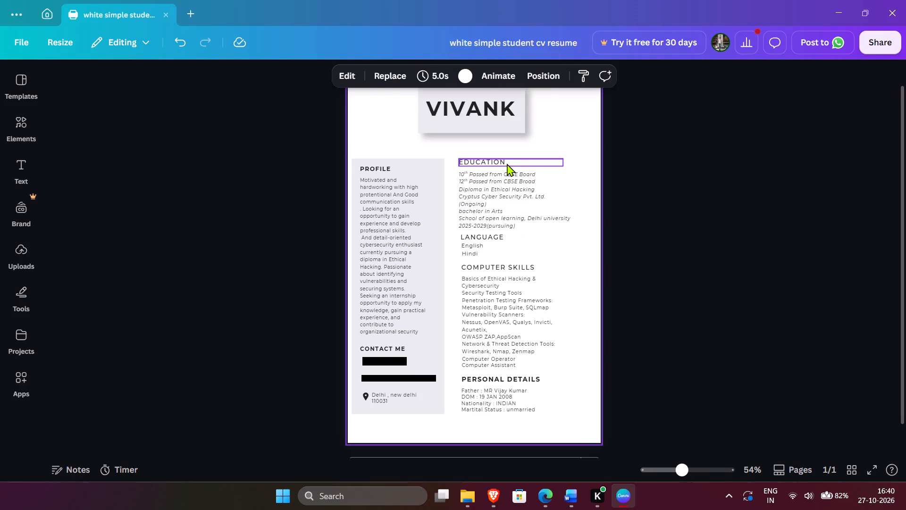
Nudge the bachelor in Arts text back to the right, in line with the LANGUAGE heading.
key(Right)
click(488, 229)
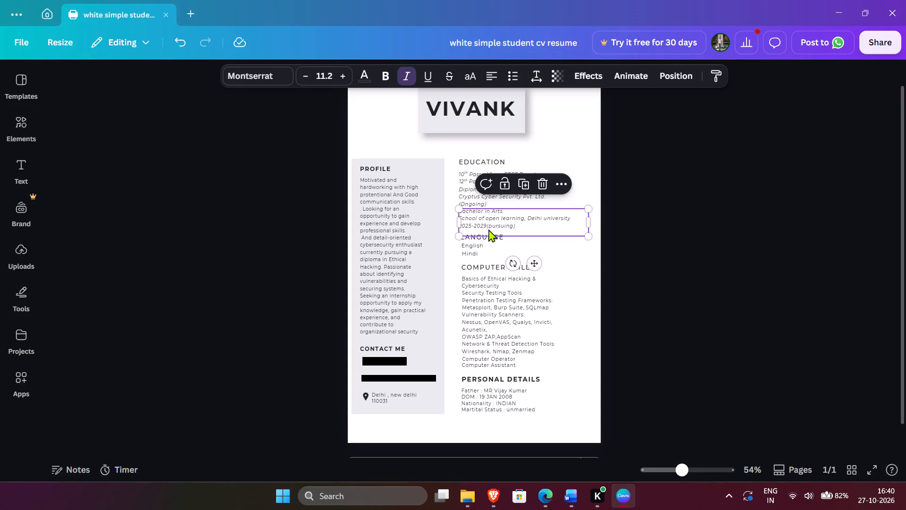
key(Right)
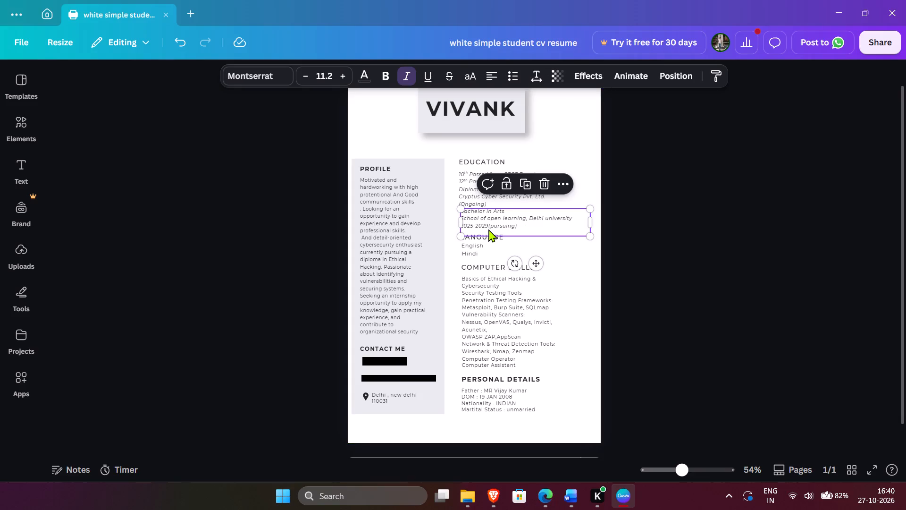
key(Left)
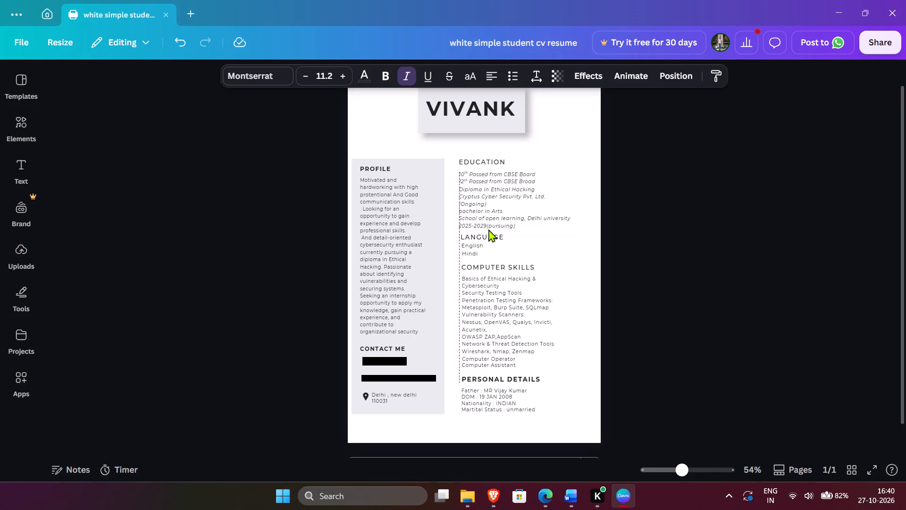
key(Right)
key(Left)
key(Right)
Nudge the diploma text, the CBSE board lines and the EDUCATION heading right, in line with the sections below.
click(491, 195)
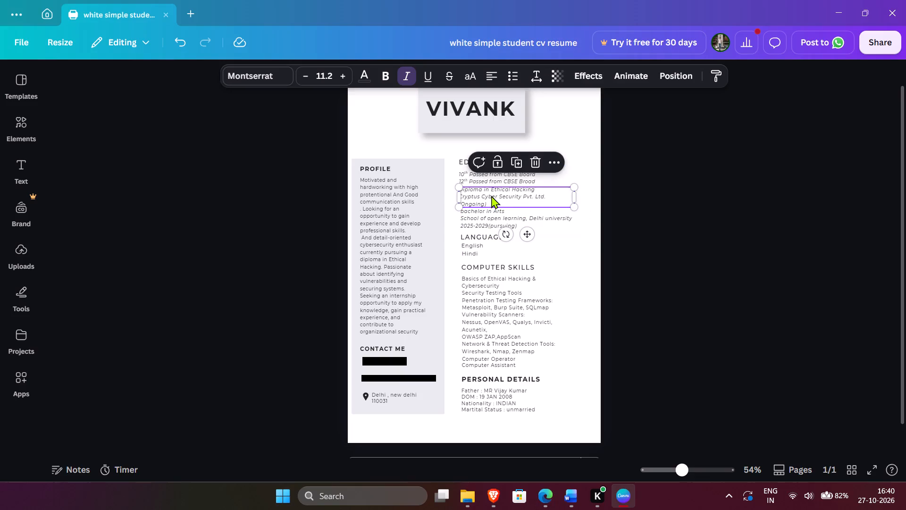
key(Right)
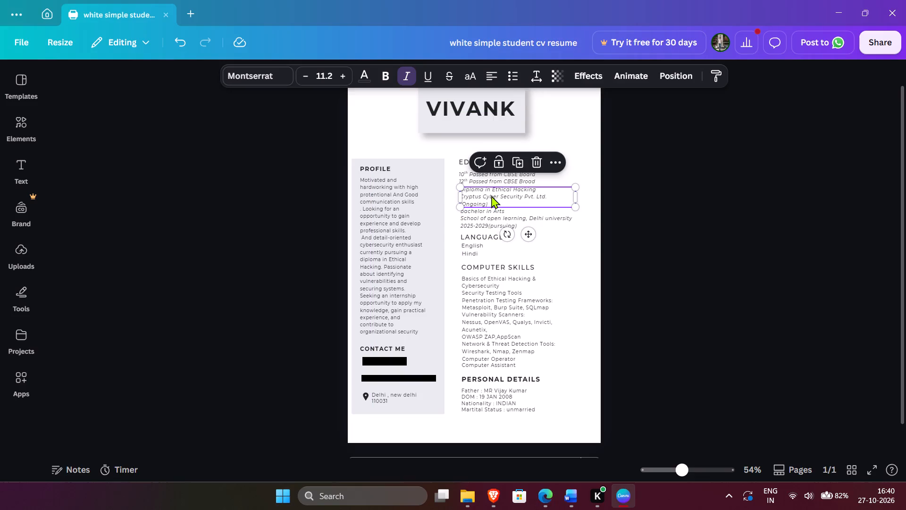
click(566, 250)
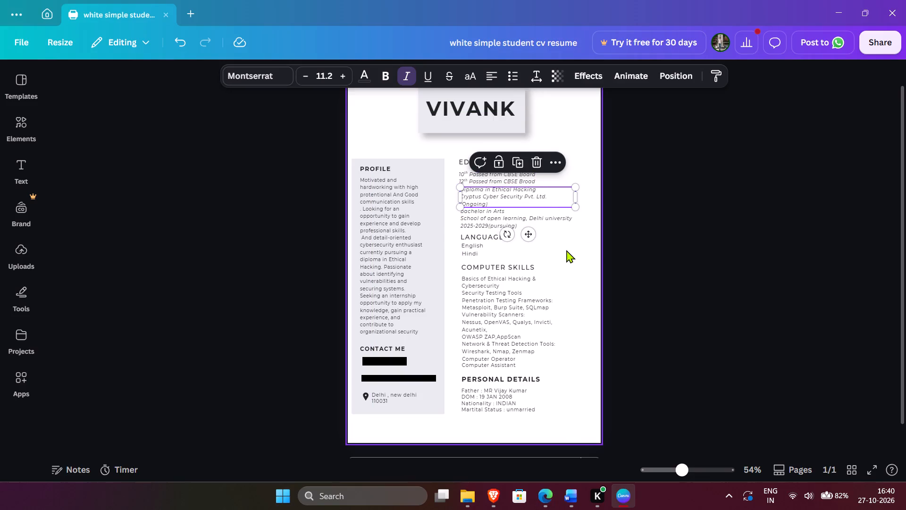
click(512, 178)
key(Right)
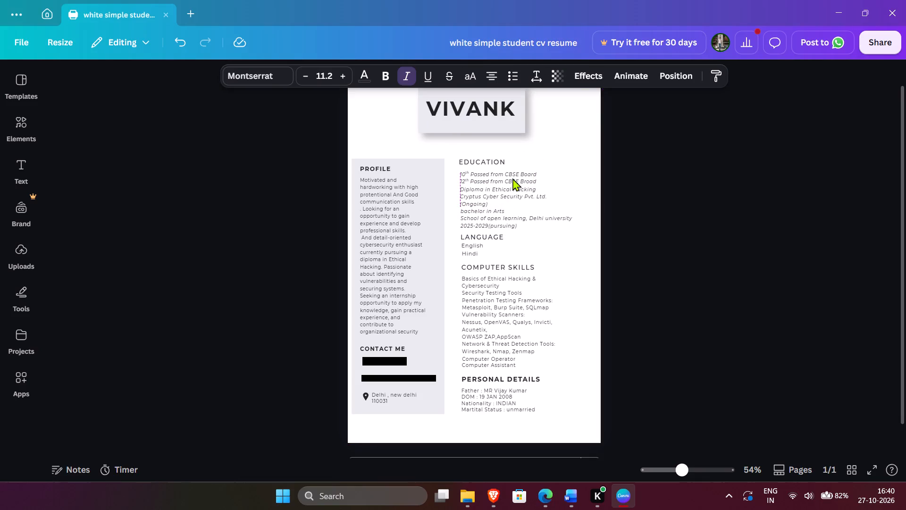
click(490, 160)
key(Right)
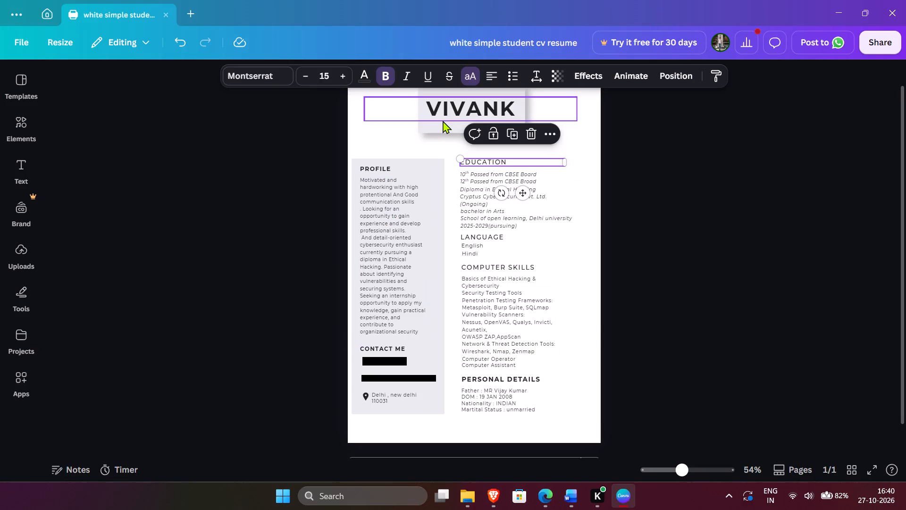
Set the PROFILE heading's font size to 15.
click(417, 171)
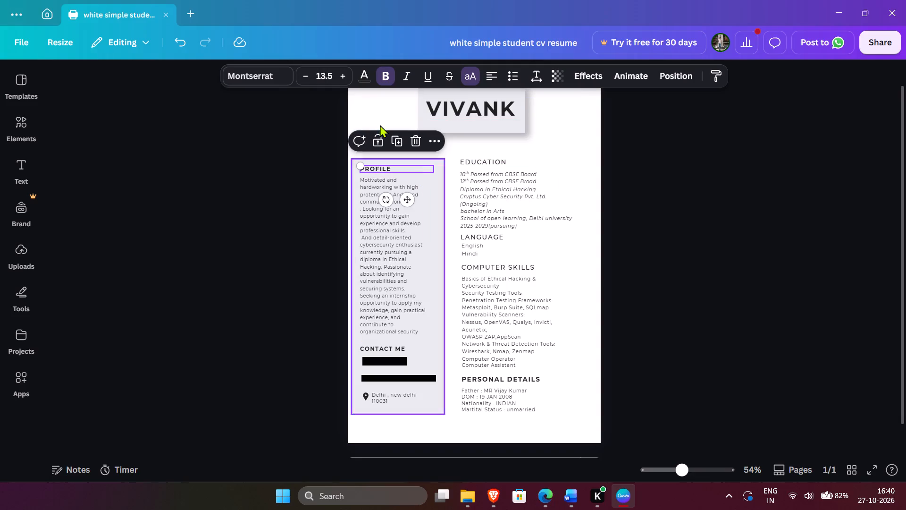
click(330, 76)
click(329, 199)
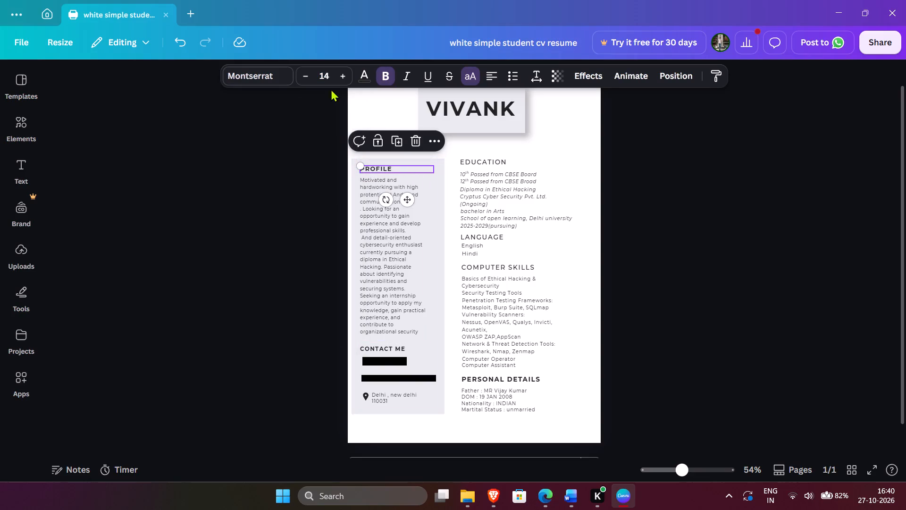
click(341, 76)
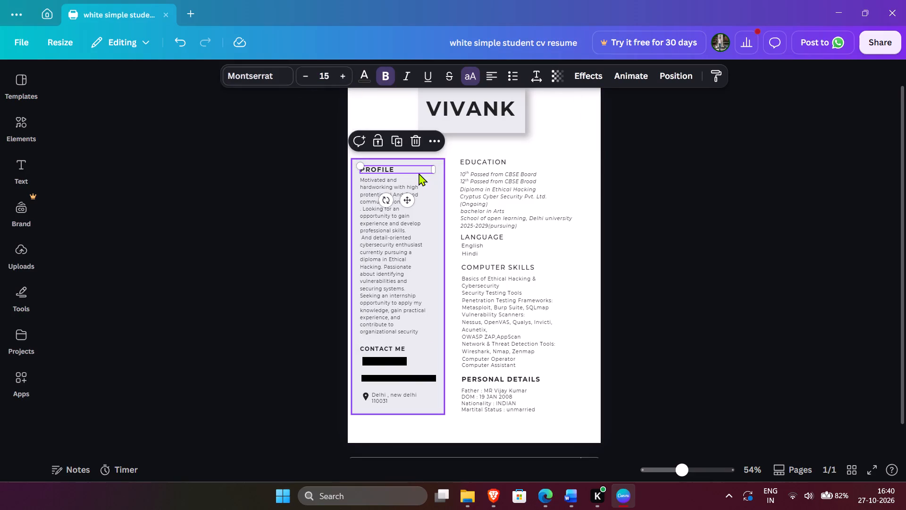
Try font size 12 on the profile paragraph, then set it to 11.
click(434, 195)
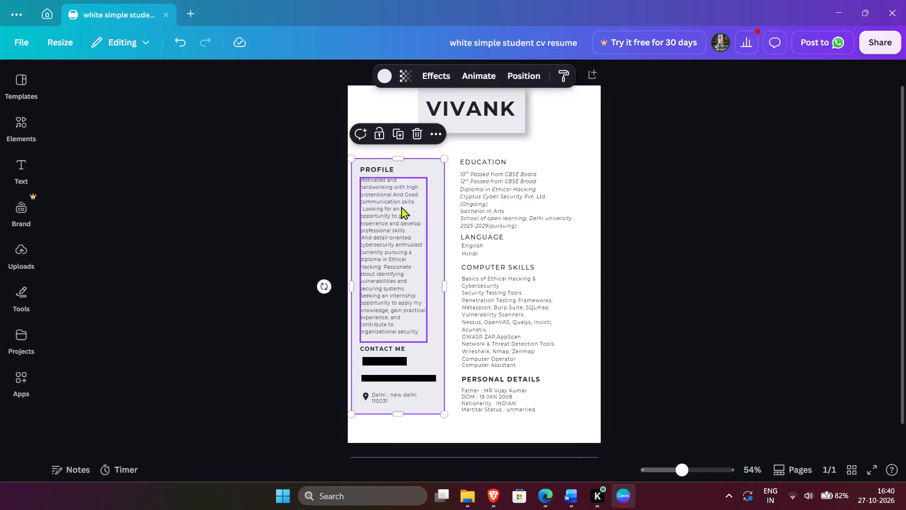
click(393, 205)
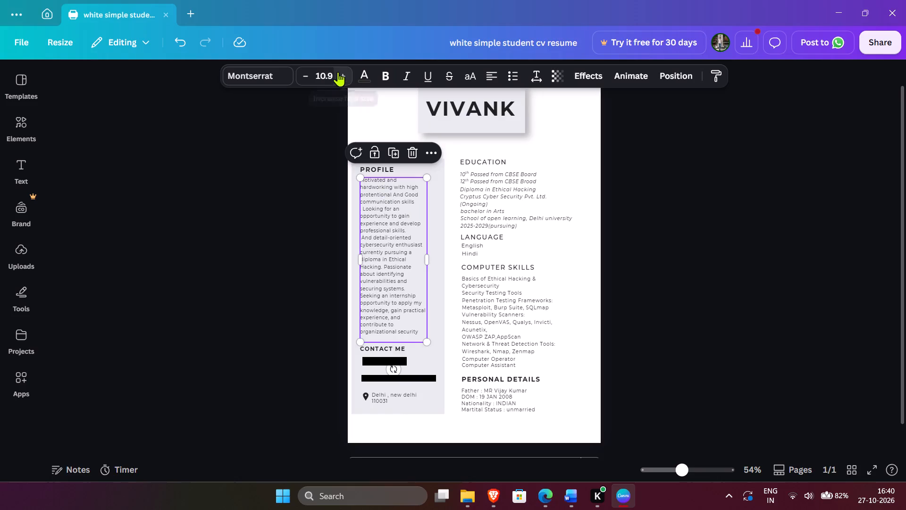
click(326, 76)
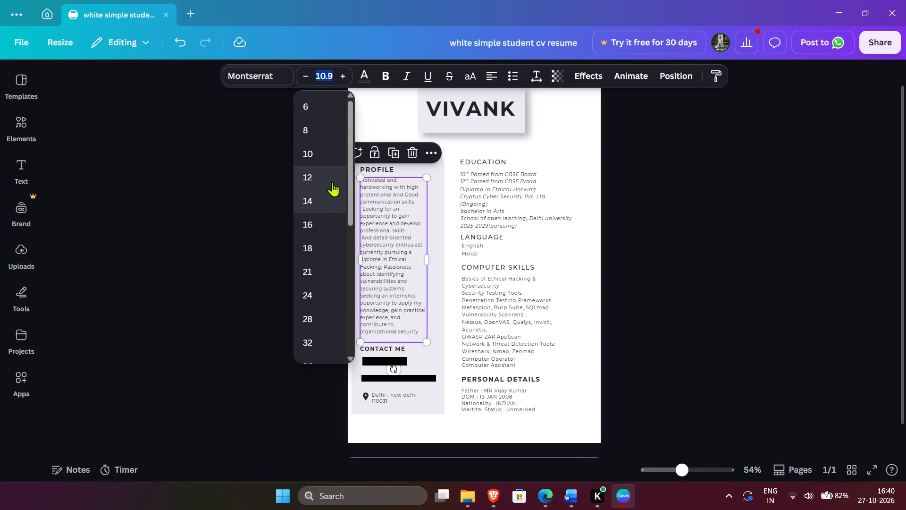
click(318, 177)
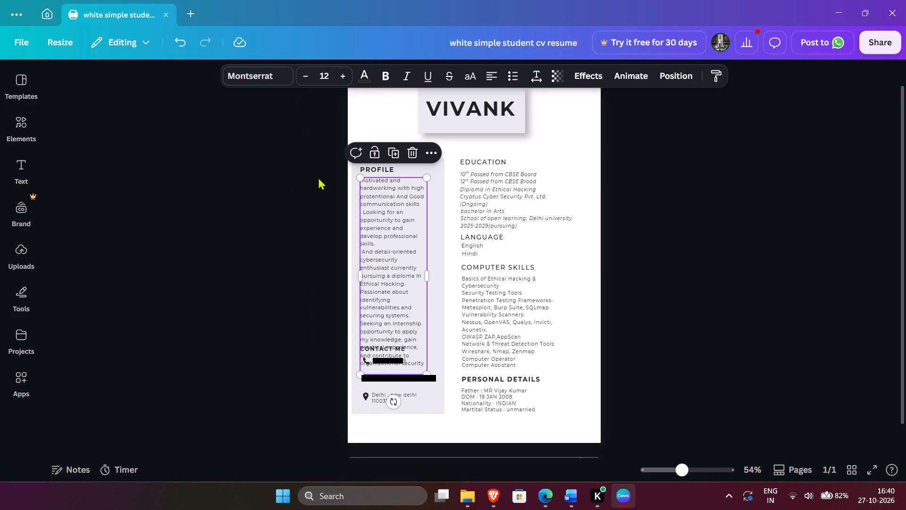
click(331, 76)
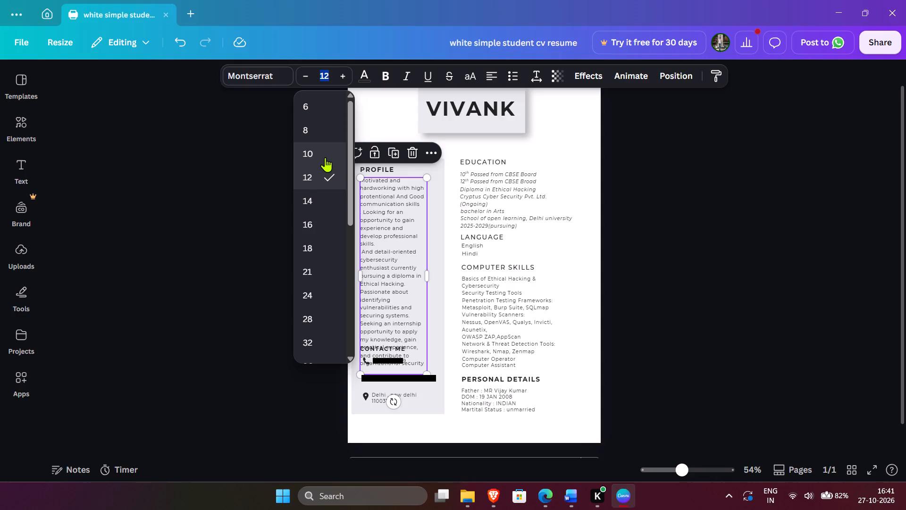
key(BackSpace)
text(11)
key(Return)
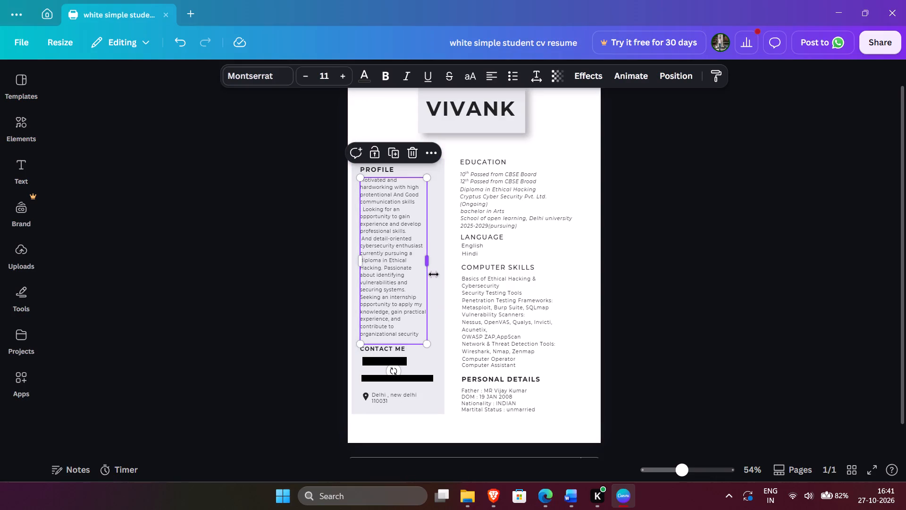
Nudge the grey background panel behind the profile and contact text slightly right.
click(441, 323)
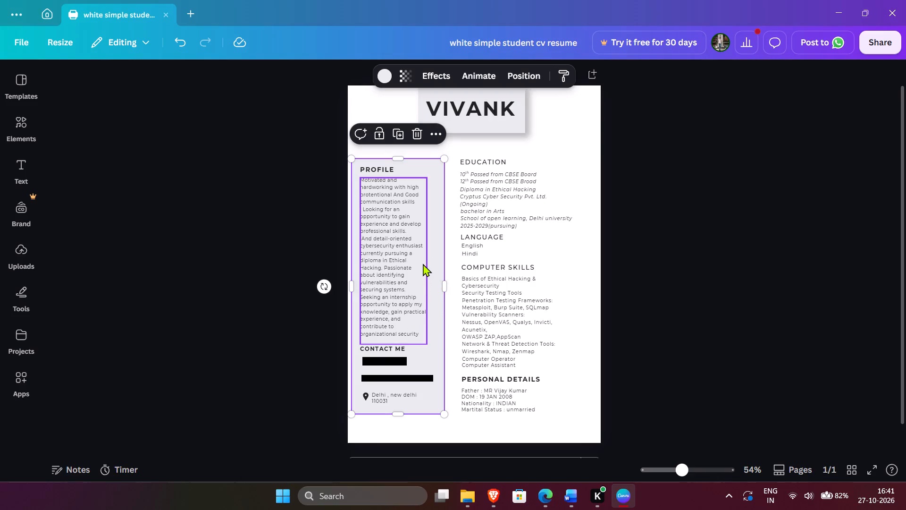
click(423, 263)
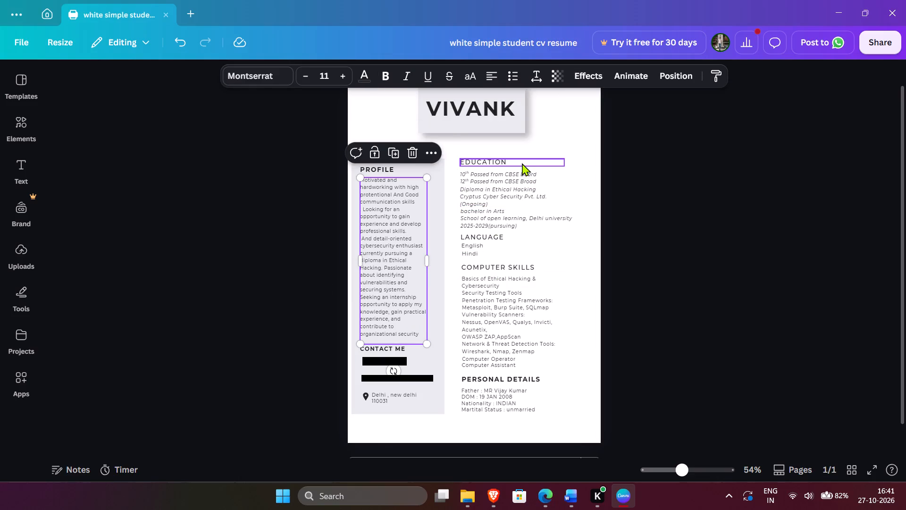
click(441, 326)
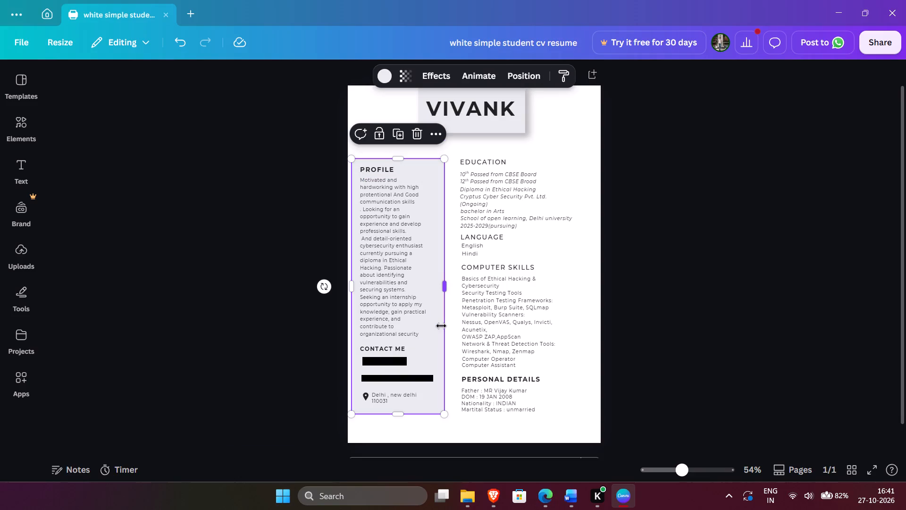
key(Right)
click(441, 326)
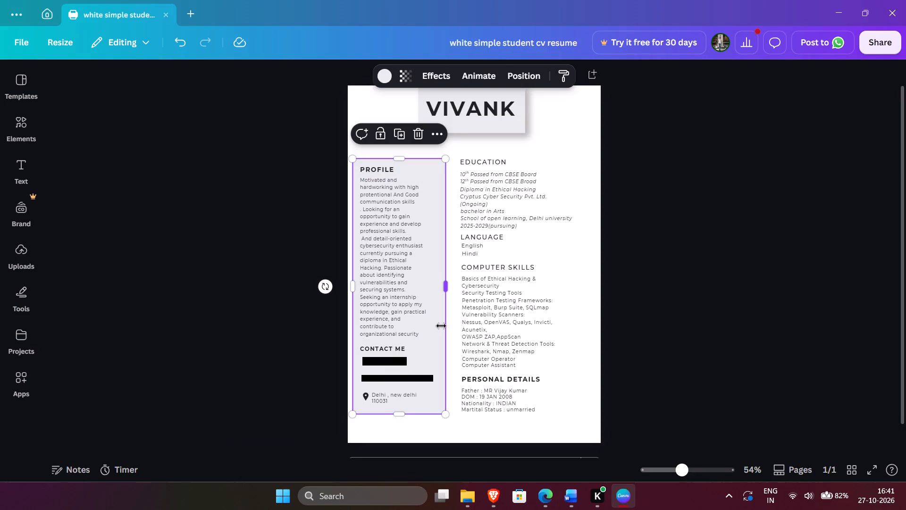
Widen the grey background panel by its right edge so it ends just short of the EDUCATION column.
drag(446, 287, 453, 286)
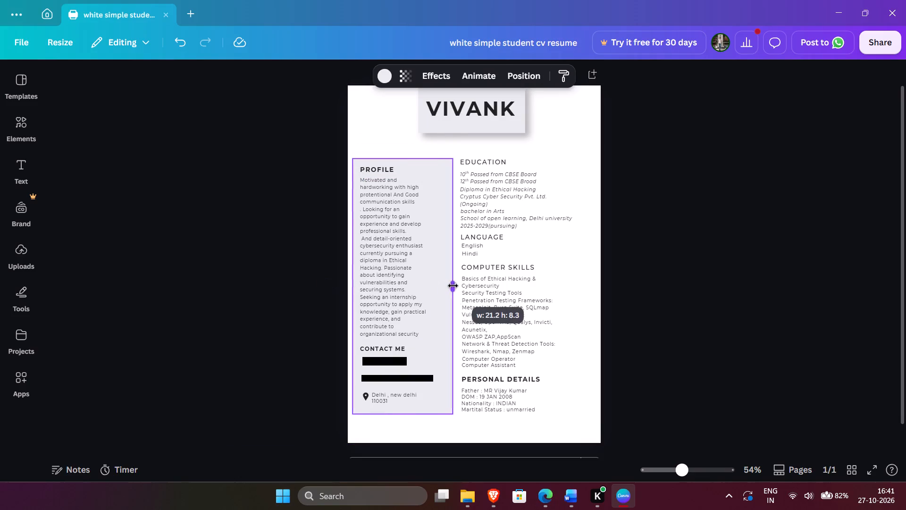
drag(453, 286, 457, 285)
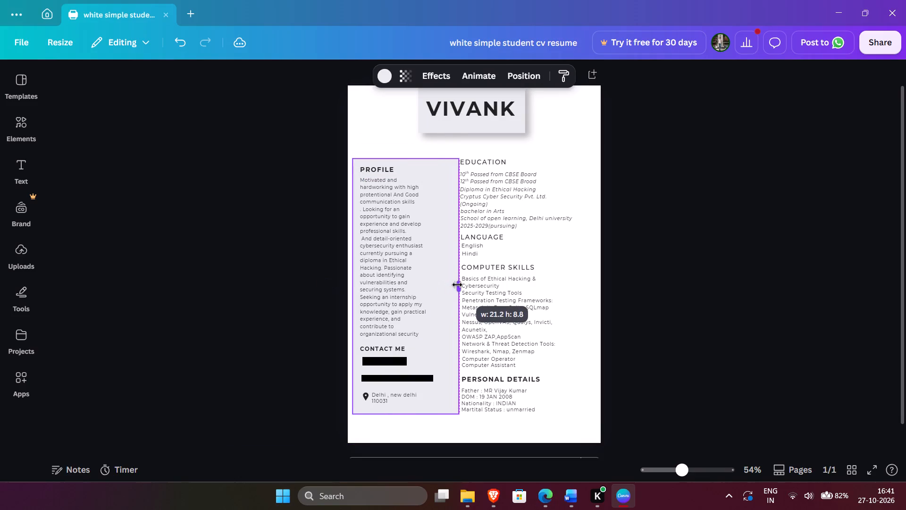
drag(457, 285, 454, 286)
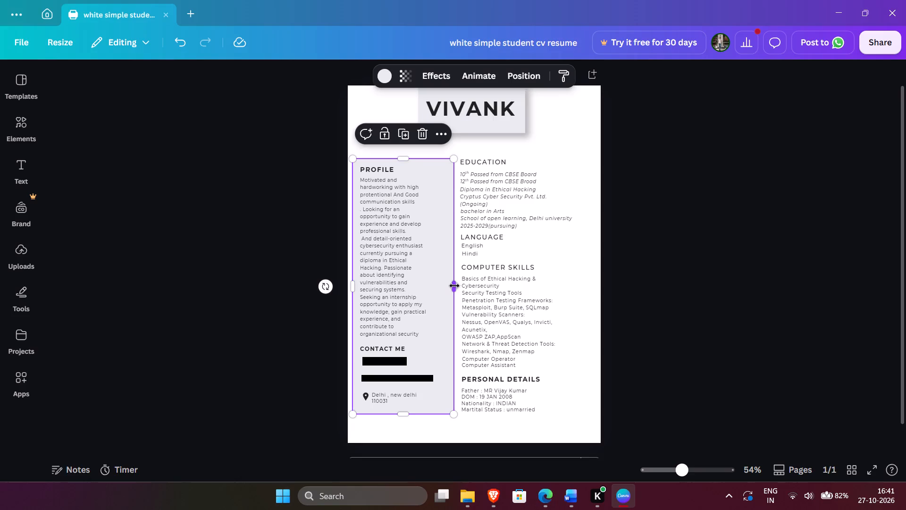
Widen the PROFILE paragraph's text box toward the right edge of the enlarged grey panel.
click(400, 283)
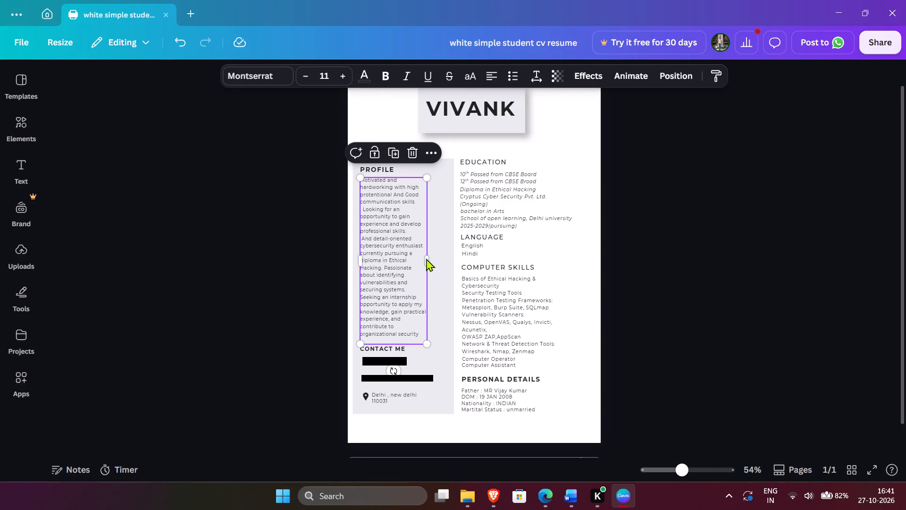
click(426, 258)
click(426, 258)
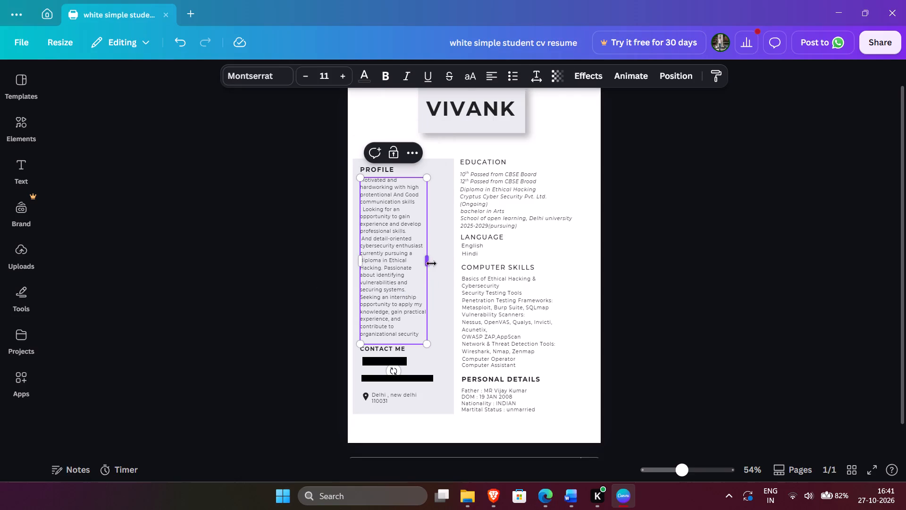
drag(428, 263, 432, 262)
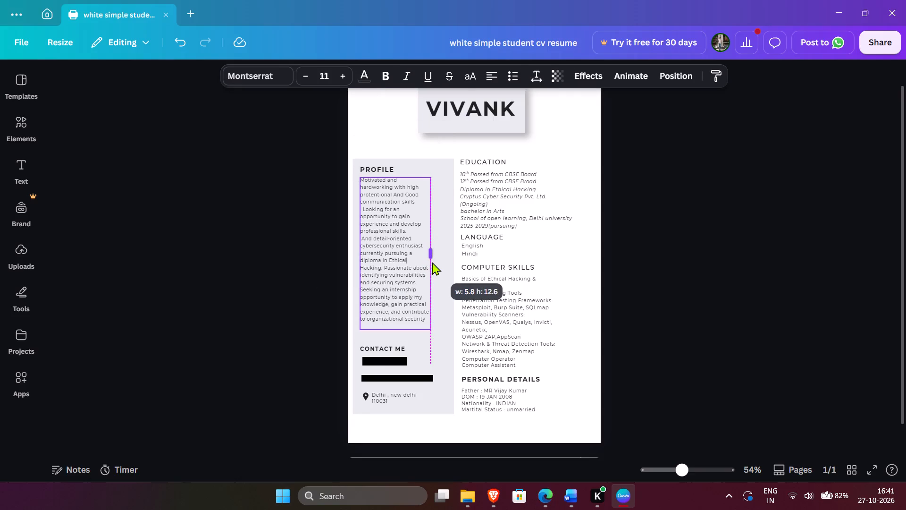
drag(432, 262, 442, 263)
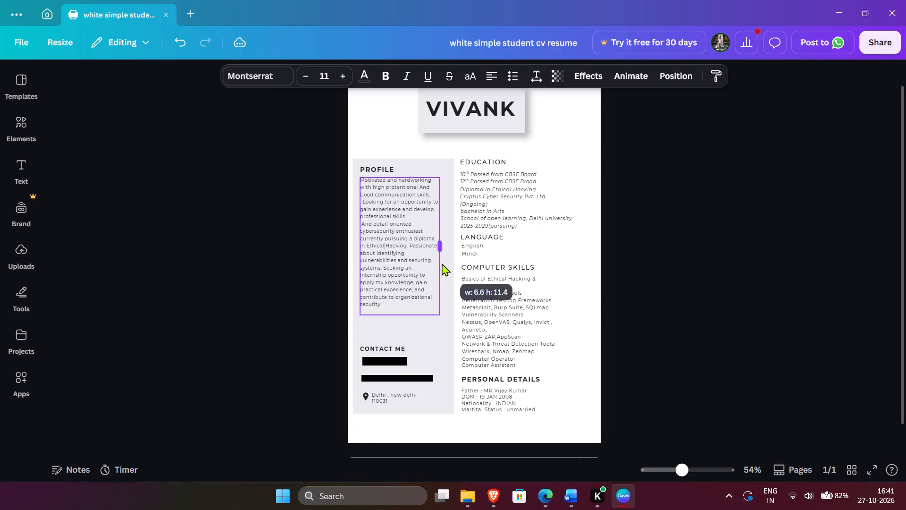
drag(442, 263, 443, 266)
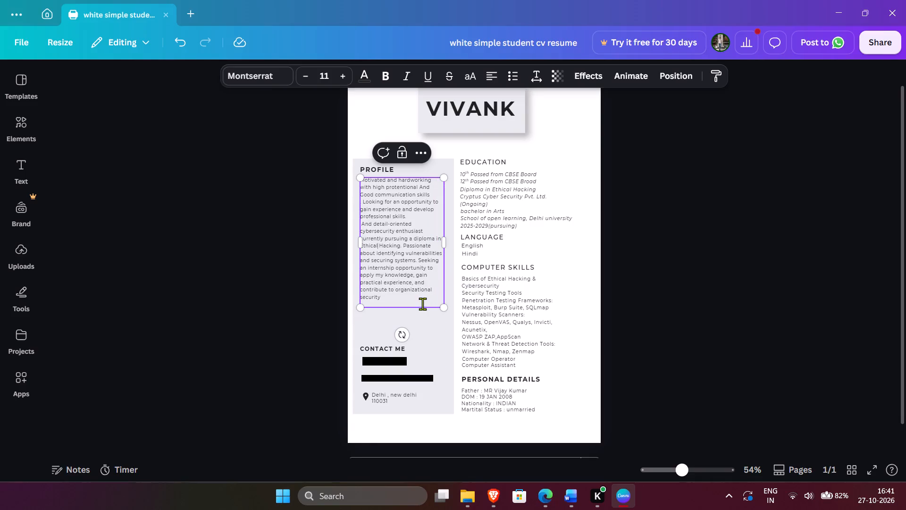
Scale up the PROFILE paragraph to a text size of 11.8.
drag(447, 310, 448, 318)
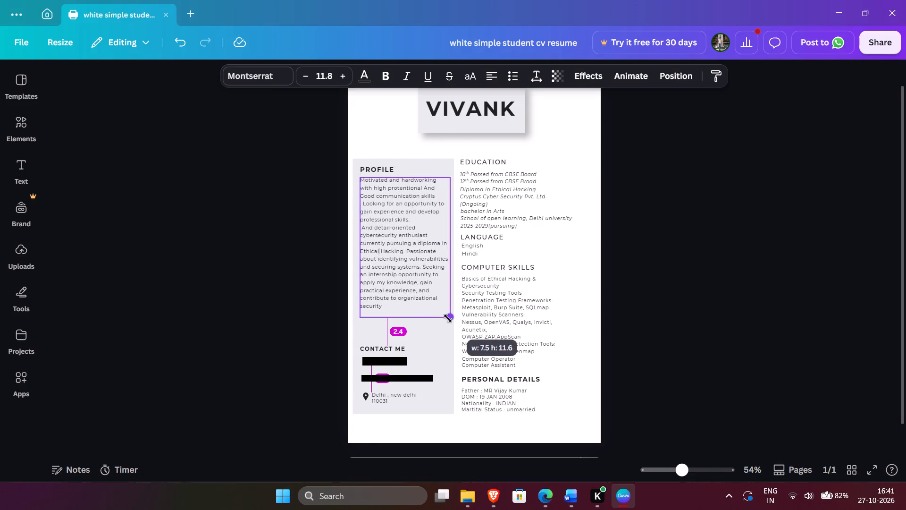
drag(448, 318, 448, 319)
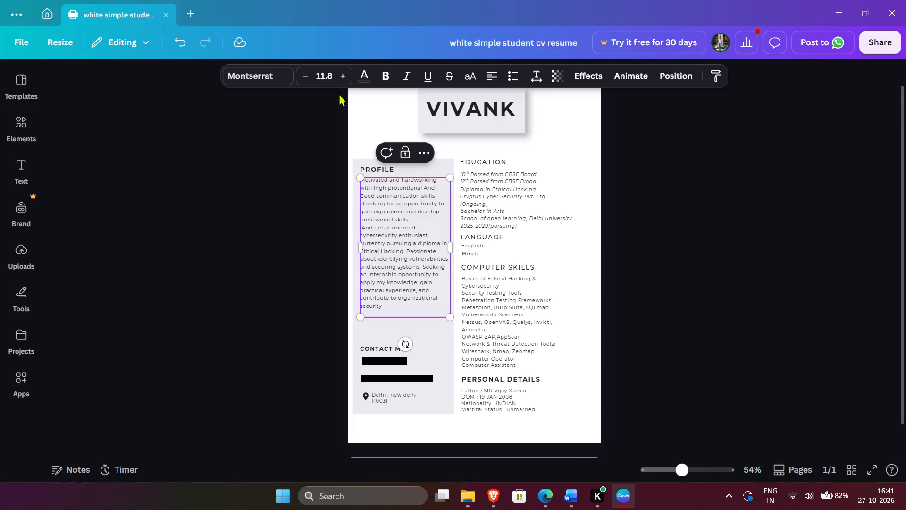
click(407, 229)
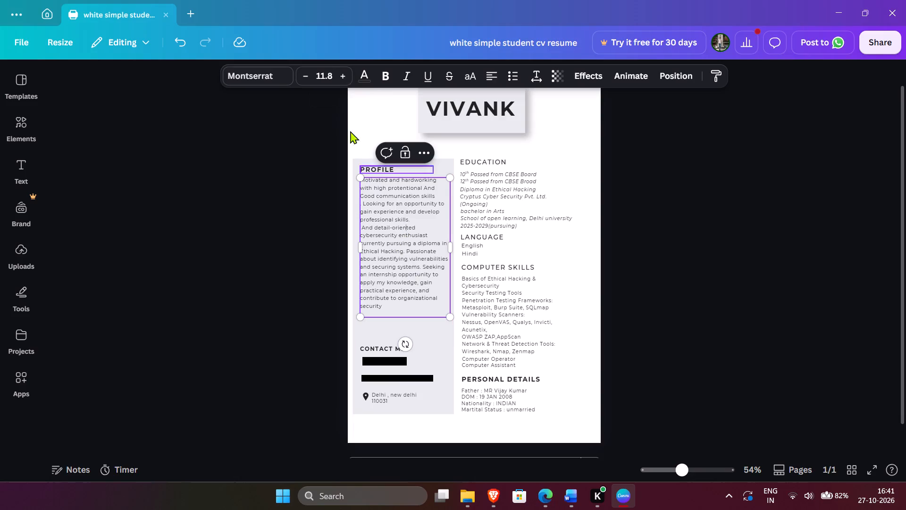
Fine-tune the PROFILE paragraph's text box from its lower corner and set its text size to 12.
click(330, 77)
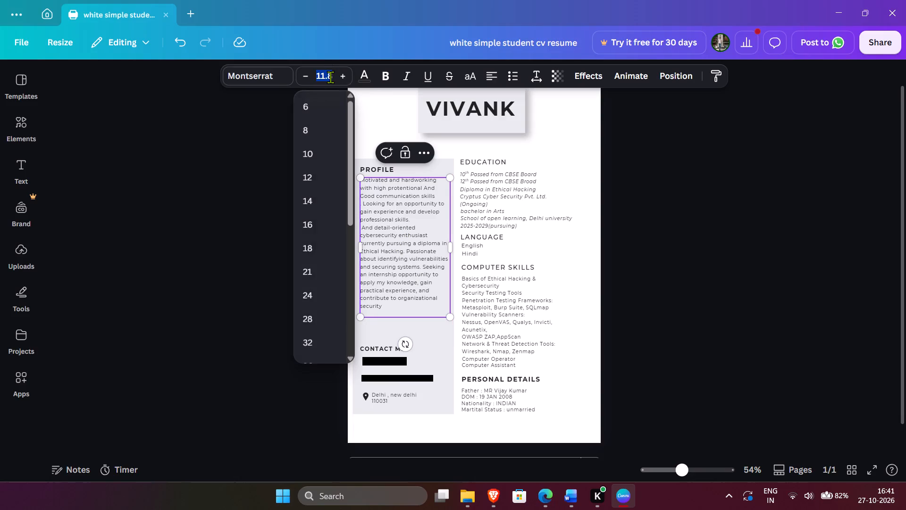
click(327, 170)
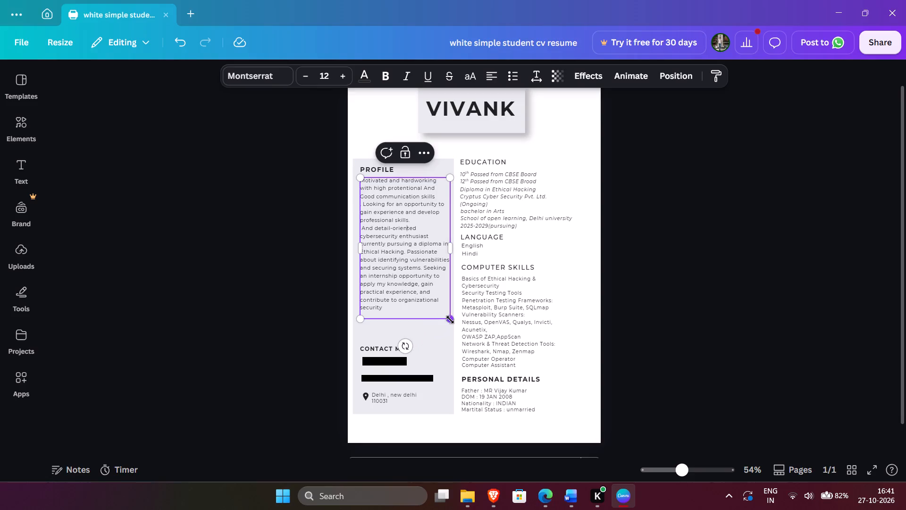
drag(450, 320, 446, 326)
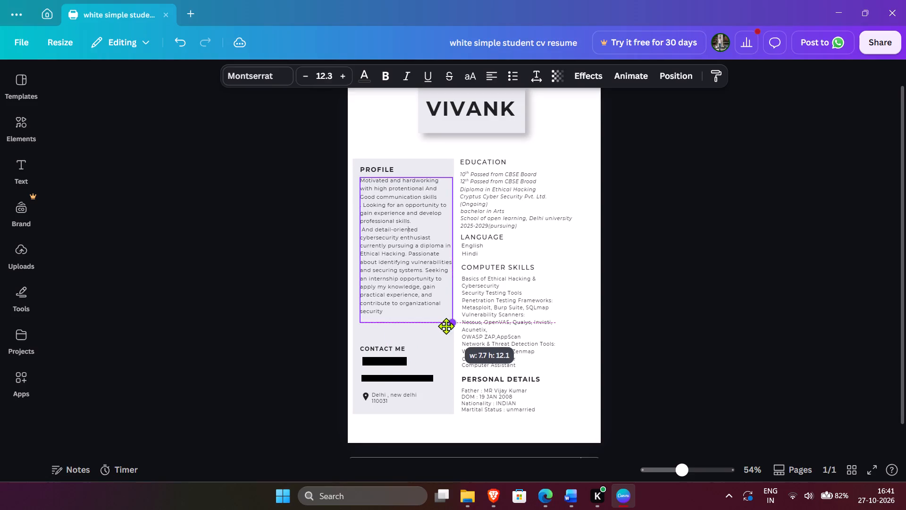
drag(446, 326, 445, 322)
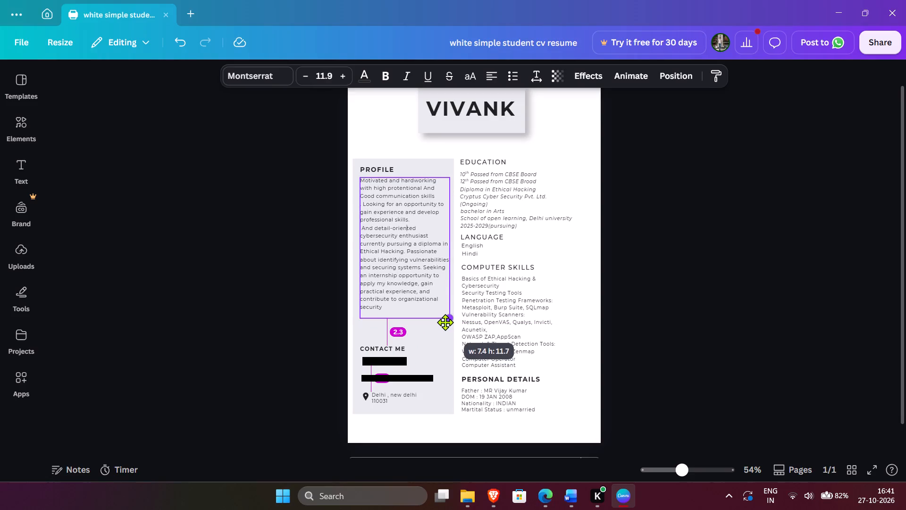
drag(445, 322, 445, 322)
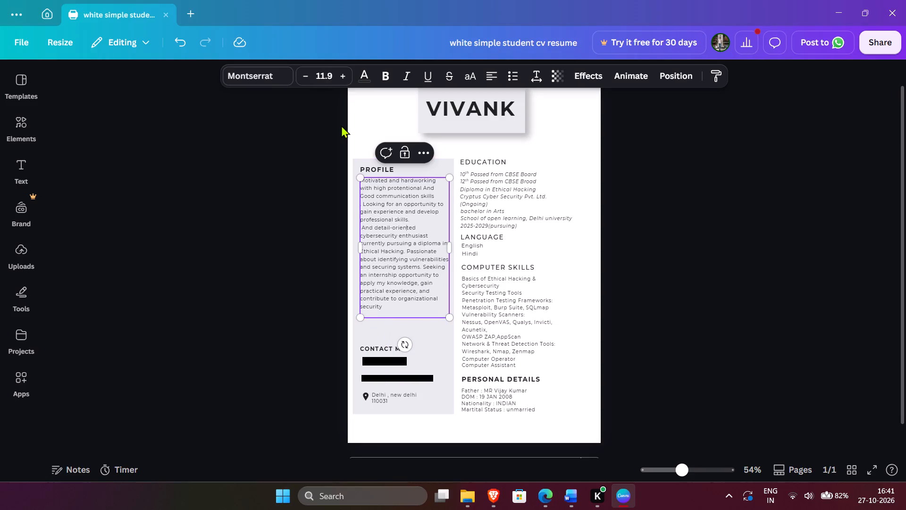
click(329, 72)
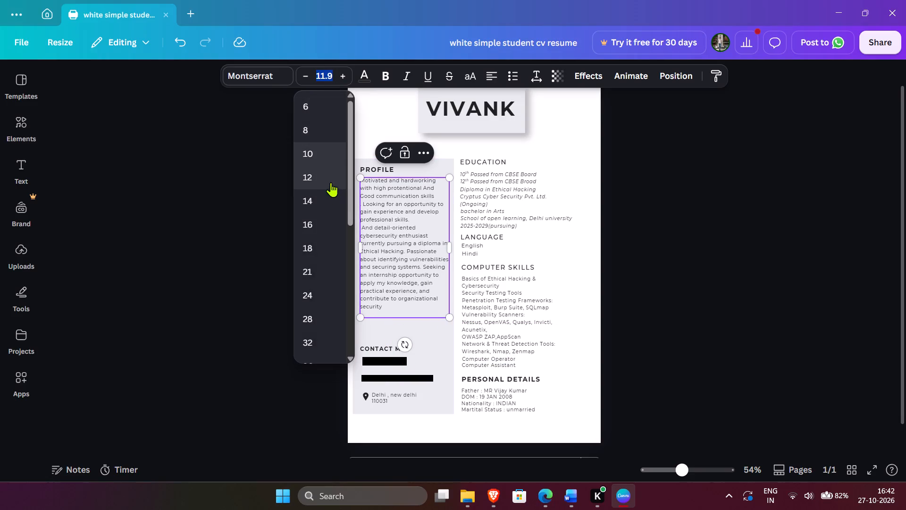
click(331, 182)
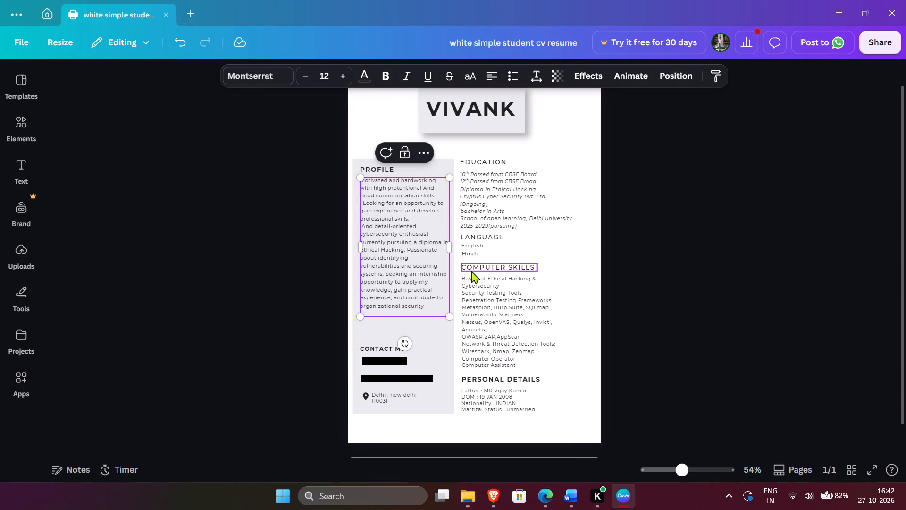
Shift the grey PROFILE background panel and its paragraph slightly left toward the page edge.
click(383, 330)
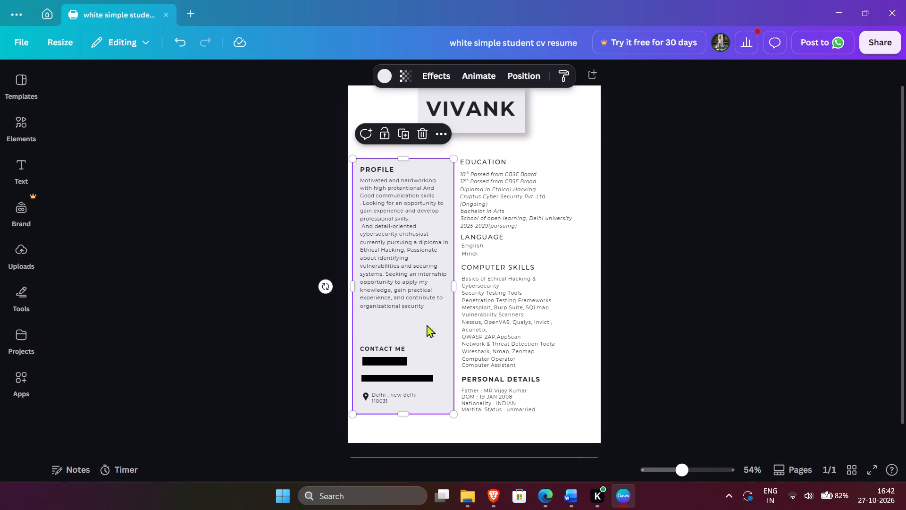
click(403, 289)
key(Left)
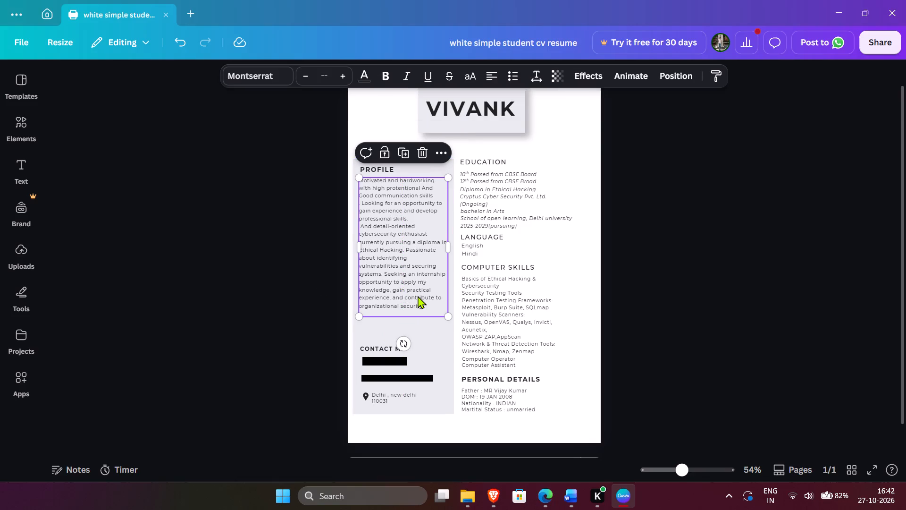
key(Right)
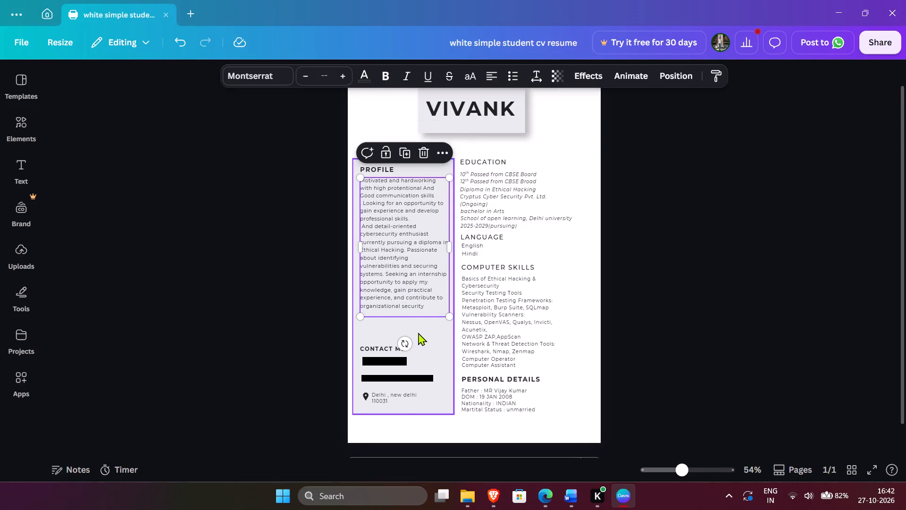
click(420, 331)
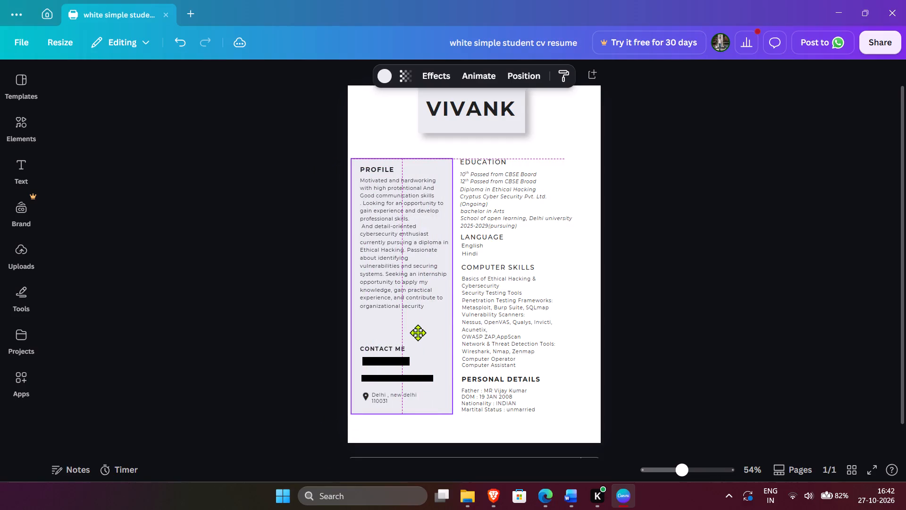
click(563, 366)
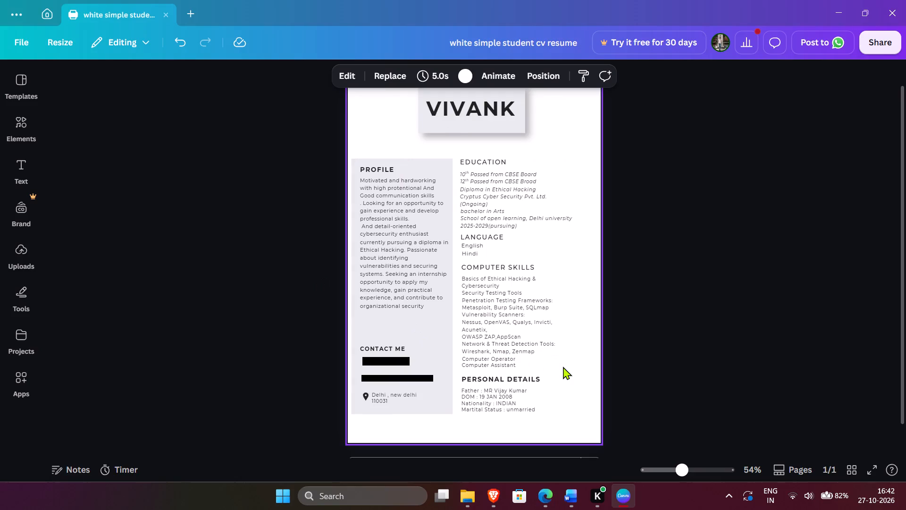
click(421, 263)
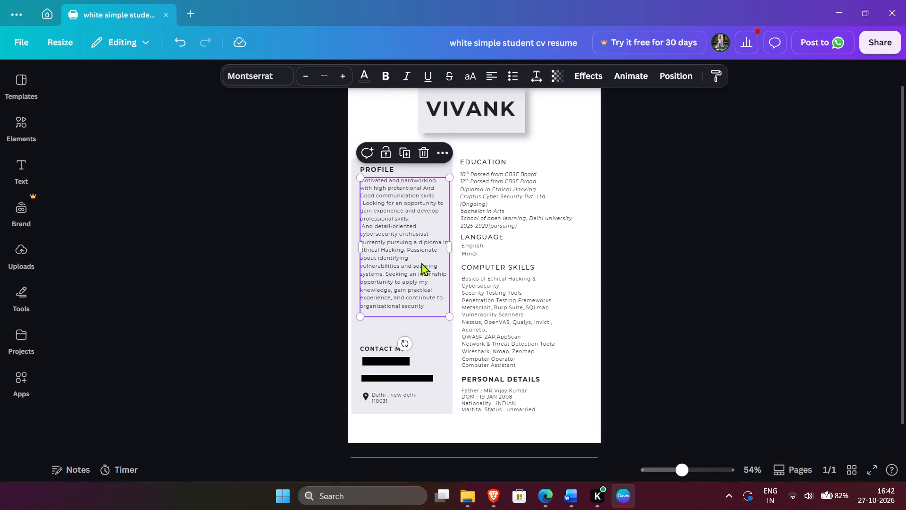
key(Left)
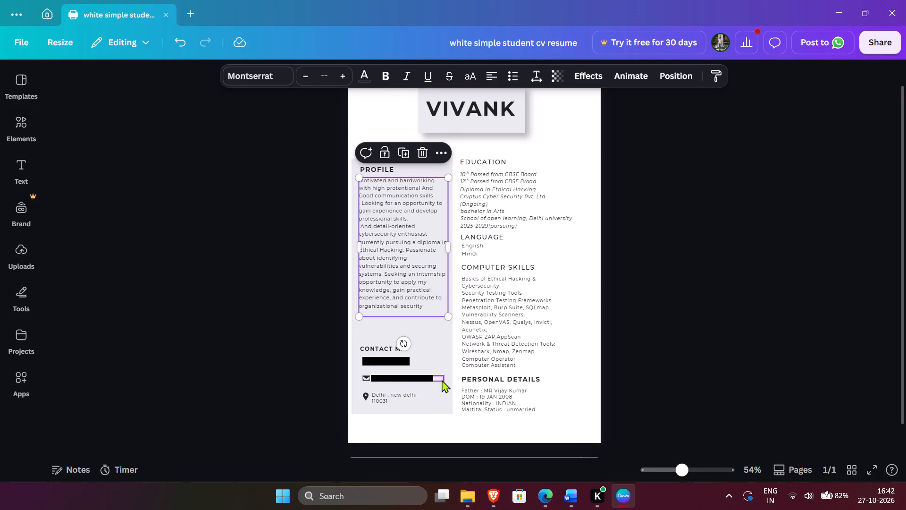
click(434, 359)
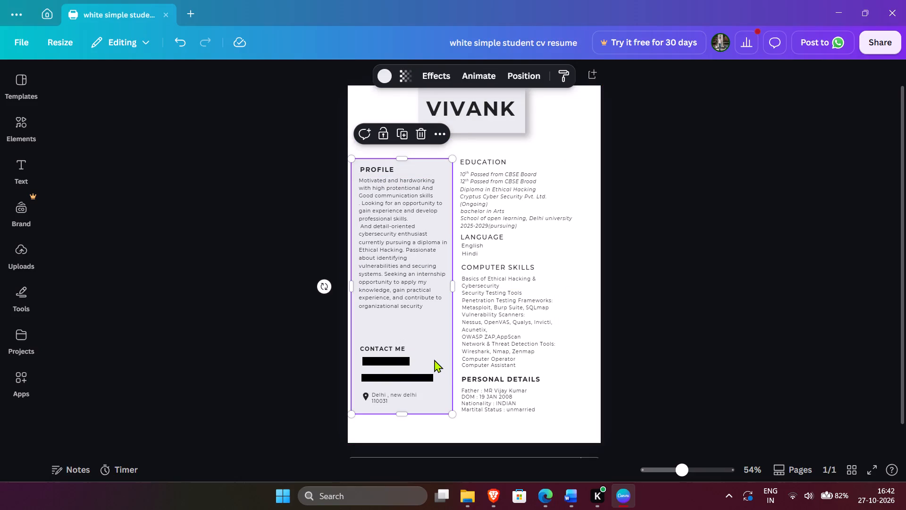
click(566, 374)
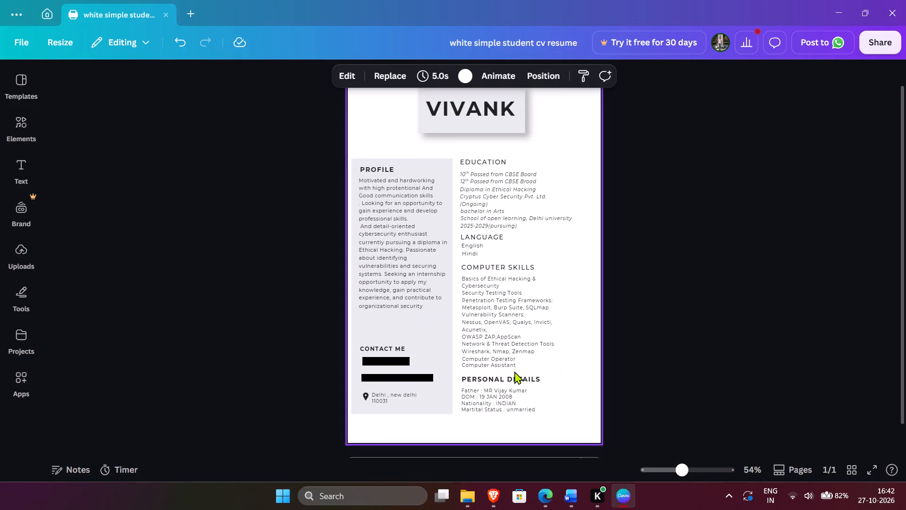
Move the CONTACT ME heading up toward the end of the PROFILE paragraph, keeping it left-aligned with the PROFILE heading.
click(402, 348)
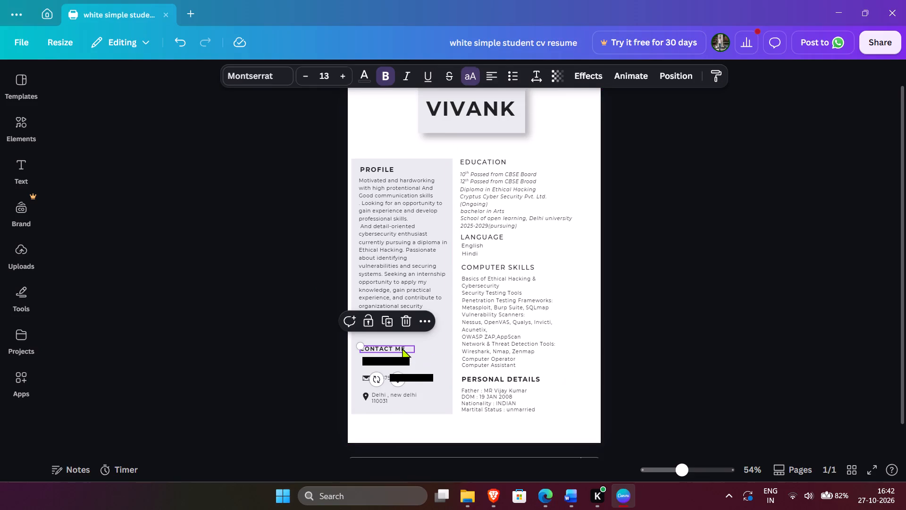
key(Up)
key(Up)
key(Up)
key(Up)
key(Up)
key(Up)
key(Up)
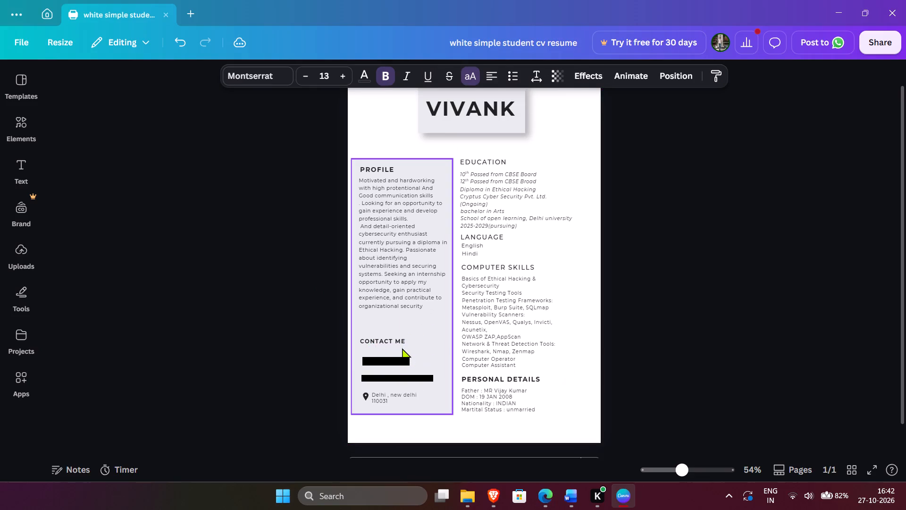
key(Up)
key(Up)
key(Up)
key(Up)
key(Up)
key(Right)
key(Right)
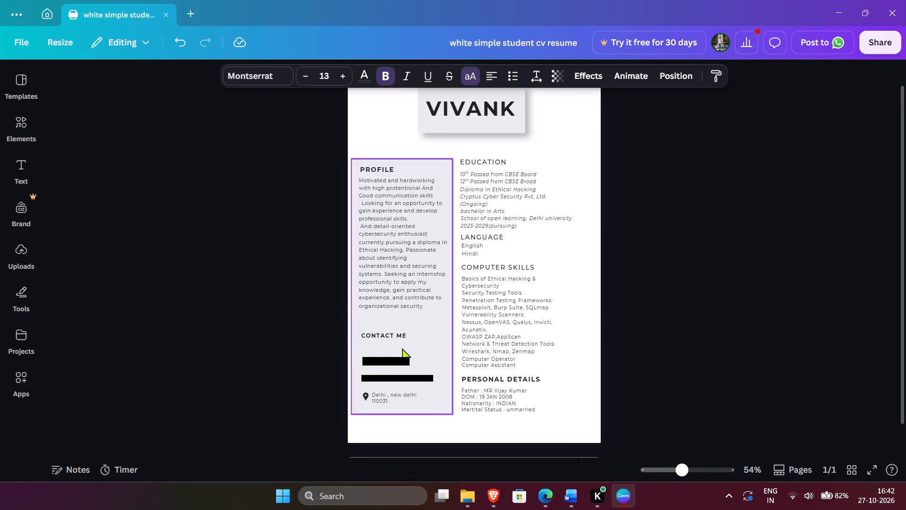
key(Left)
key(Left)
key(Left)
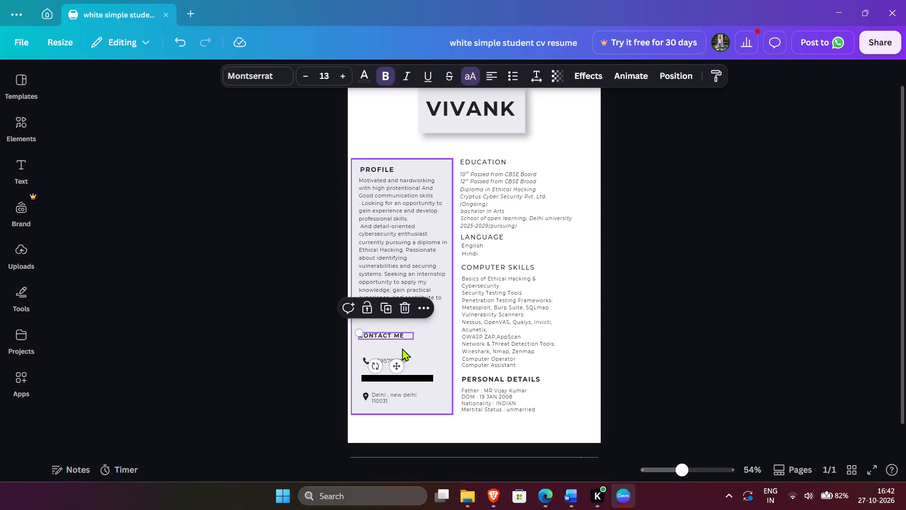
key(Right)
key(Up)
key(Up)
key(Up)
key(Up)
key(Up)
key(Up)
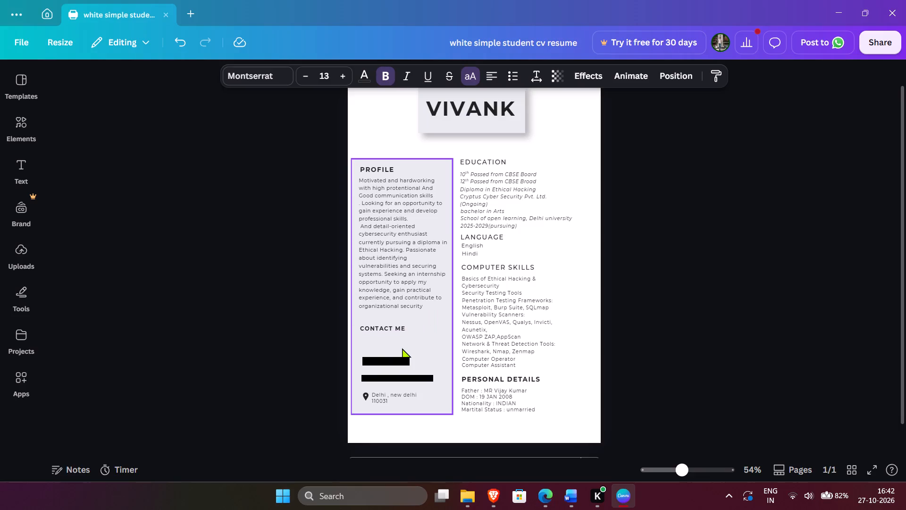
key(Down)
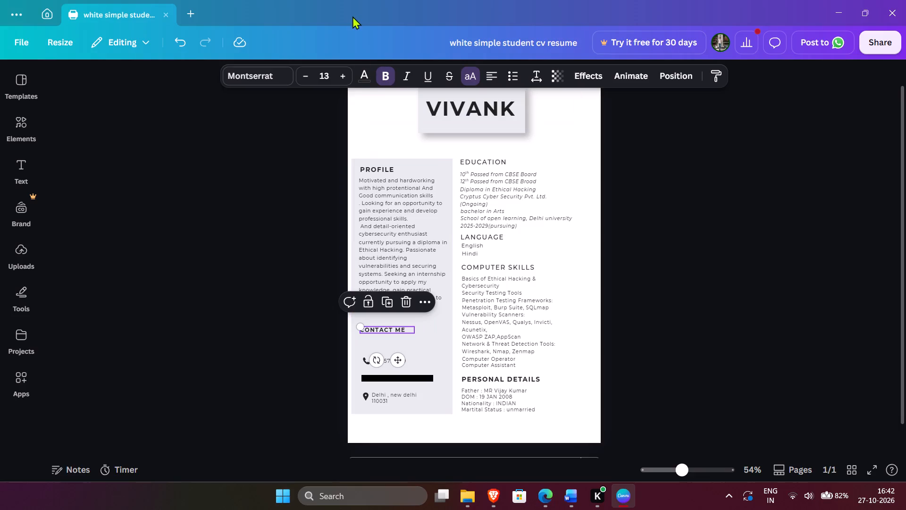
Increase the CONTACT ME heading's text size to 15 to match the PROFILE heading and nudge it slightly up.
click(347, 80)
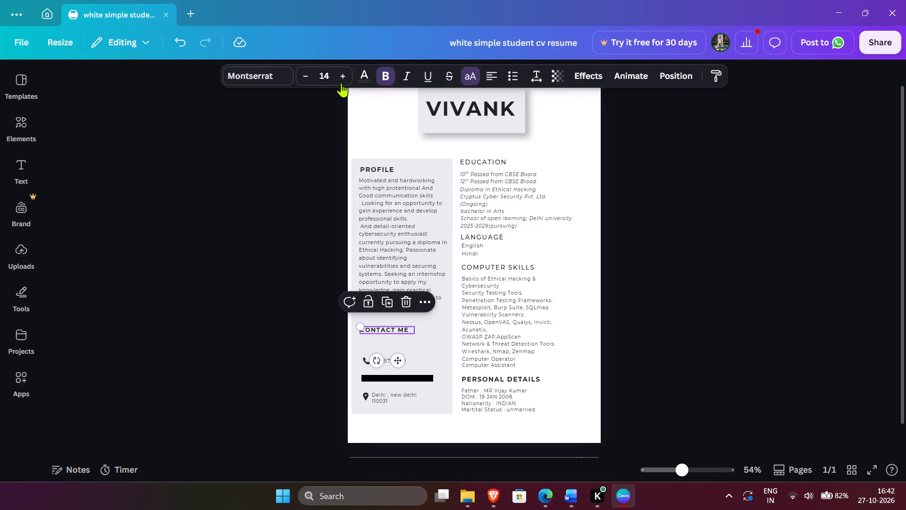
click(391, 170)
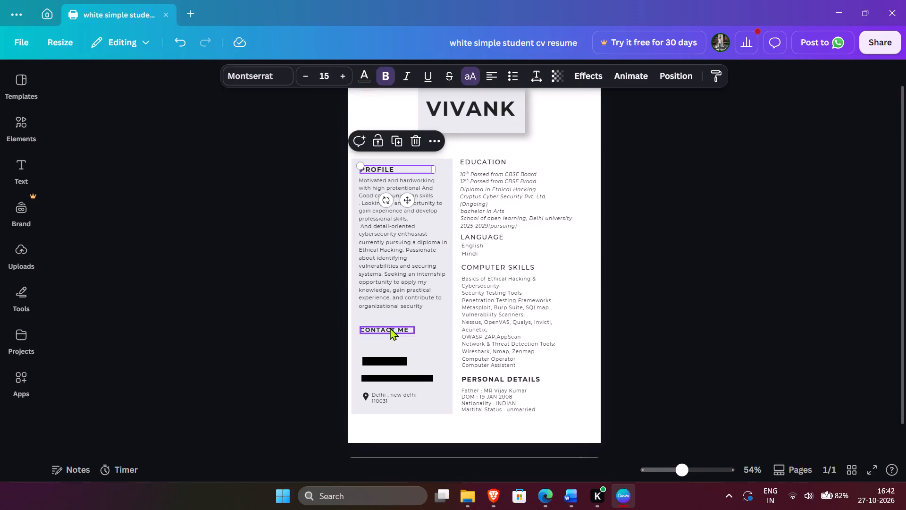
click(390, 327)
click(343, 74)
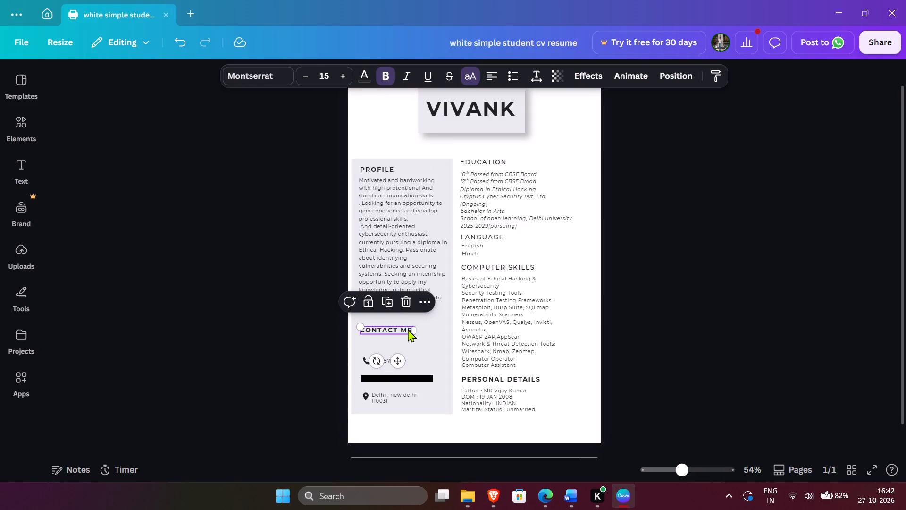
key(Up)
key(Up)
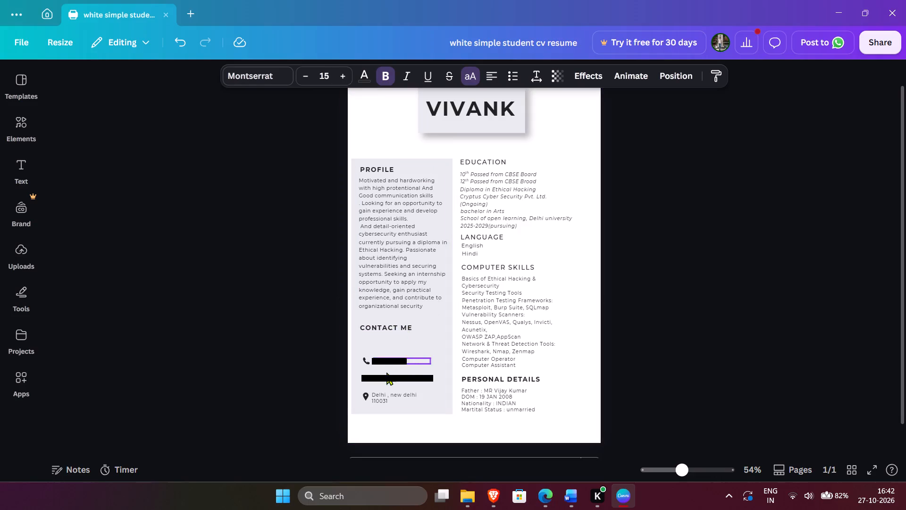
Increase the phone number's text size to 12.8.
click(386, 358)
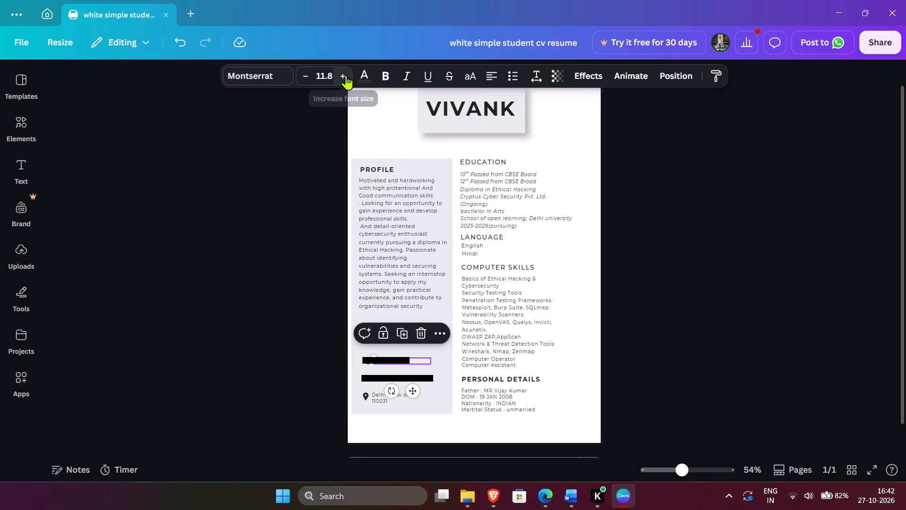
click(346, 75)
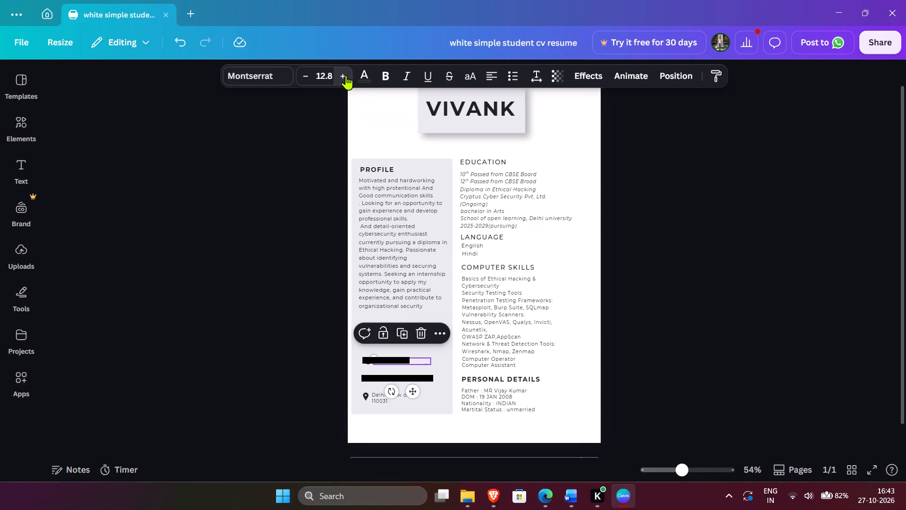
text(1111)
Move the phone number text up to sit just below the CONTACT ME heading.
key(Up)
key(Up)
key(Up)
key(Up)
key(Up)
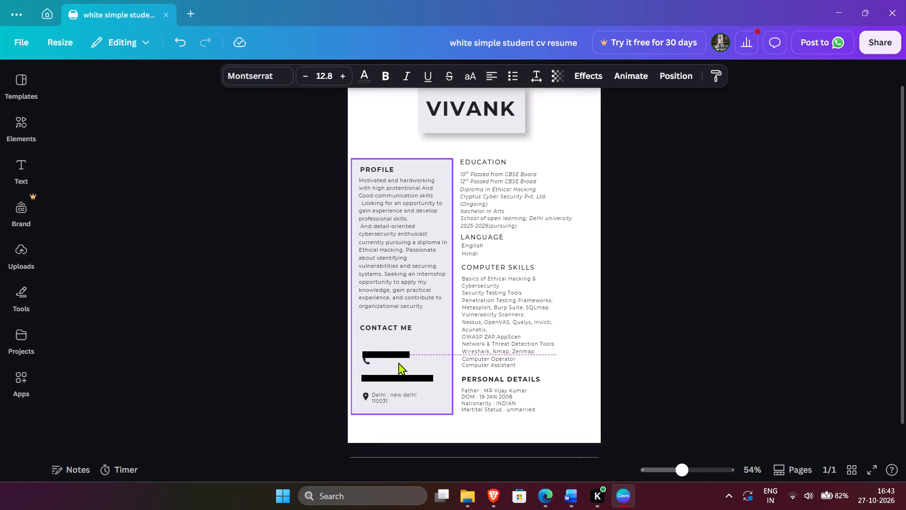
key(Up)
key(Up)
key(Up)
key(Up)
key(Up)
key(Up)
key(Up)
key(Up)
key(Up)
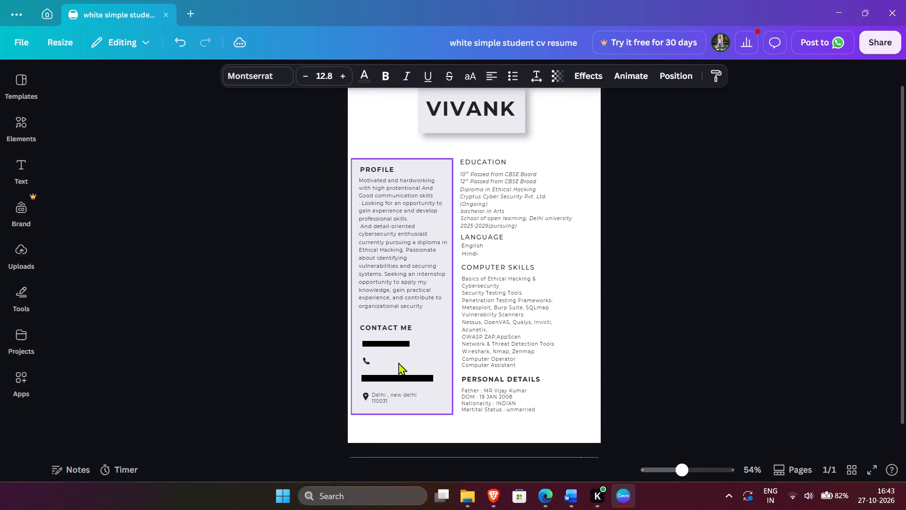
Nudge the phone icon slightly left and move it up level with the phone number.
click(368, 363)
key(Left)
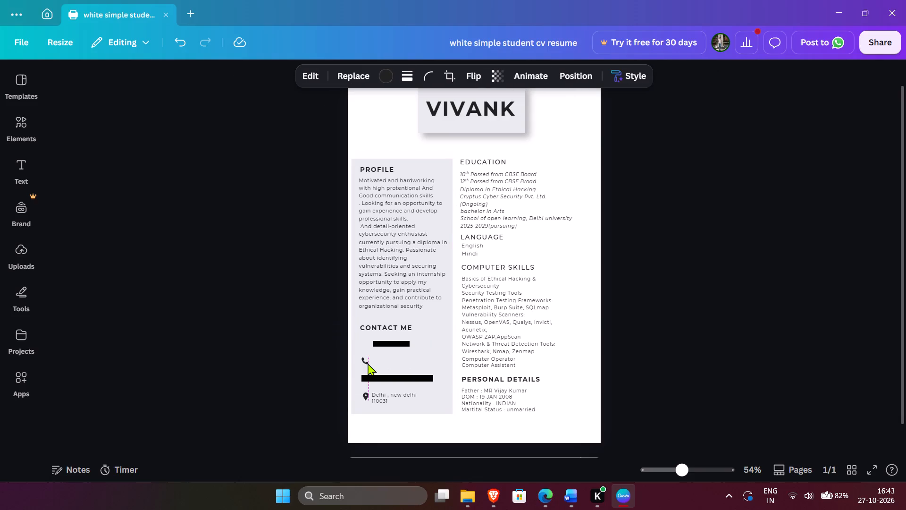
key(Up)
key(Up)
key(Up)
key(Up)
key(Up)
key(Up)
key(Up)
key(Up)
key(Up)
key(Up)
key(Up)
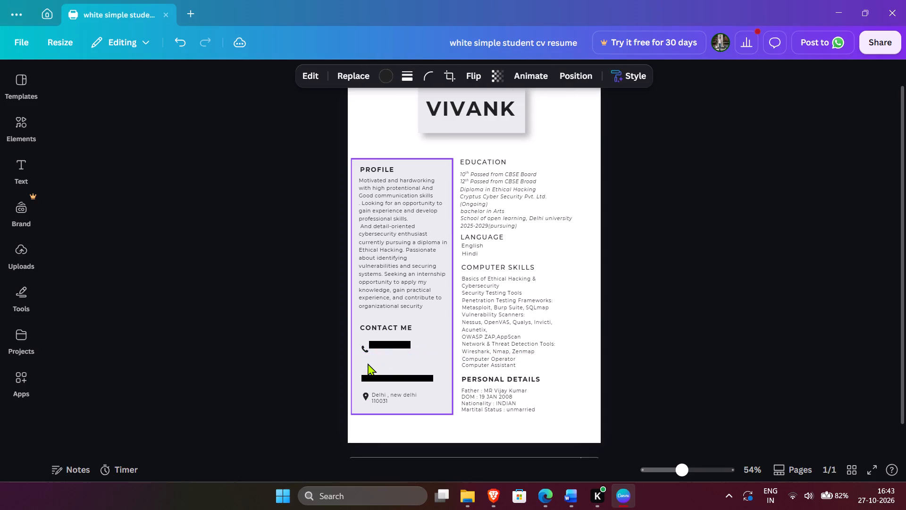
key(Up)
key(Up)
key(Up)
key(Up)
key(Up)
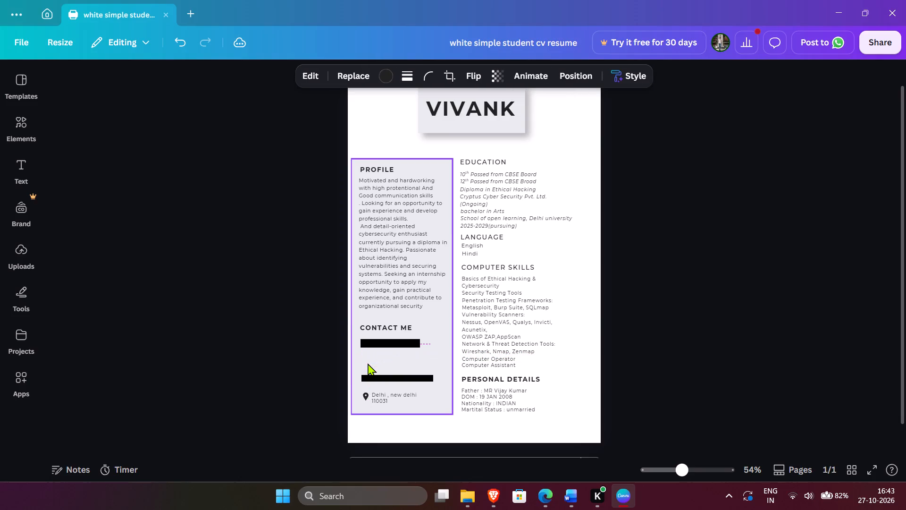
click(427, 354)
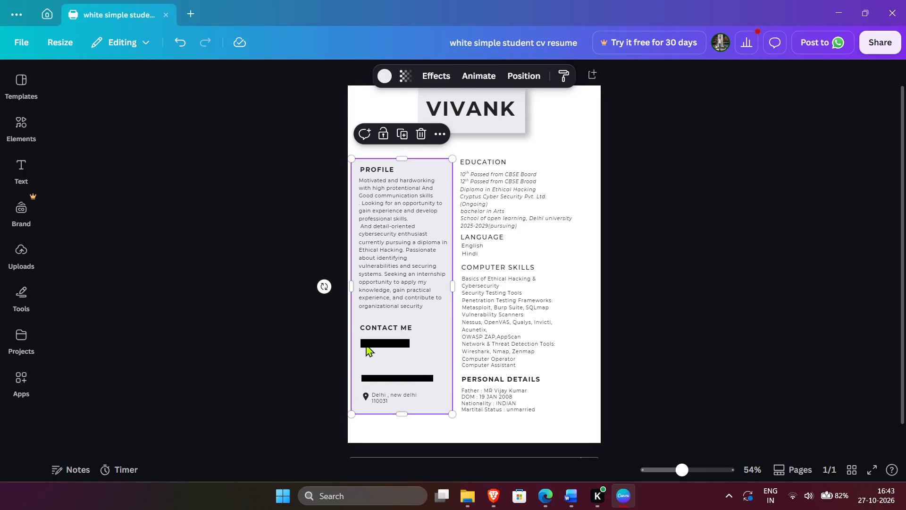
click(366, 344)
key(Up)
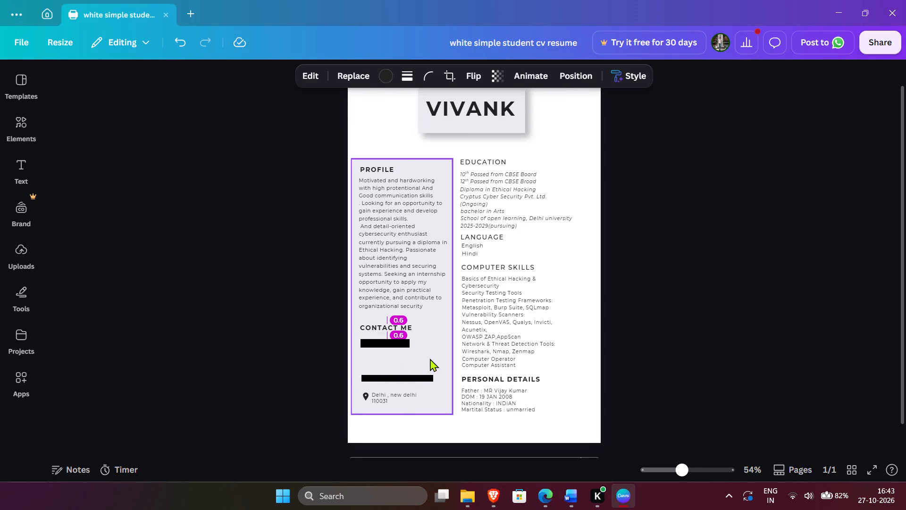
Nudge the phone number text and its phone icon slightly up beneath the CONTACT ME heading.
click(430, 358)
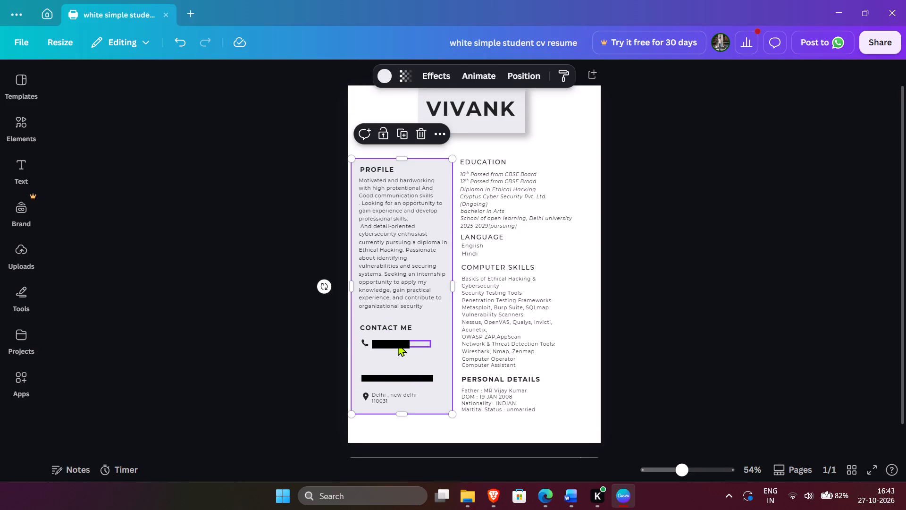
click(398, 343)
key(Up)
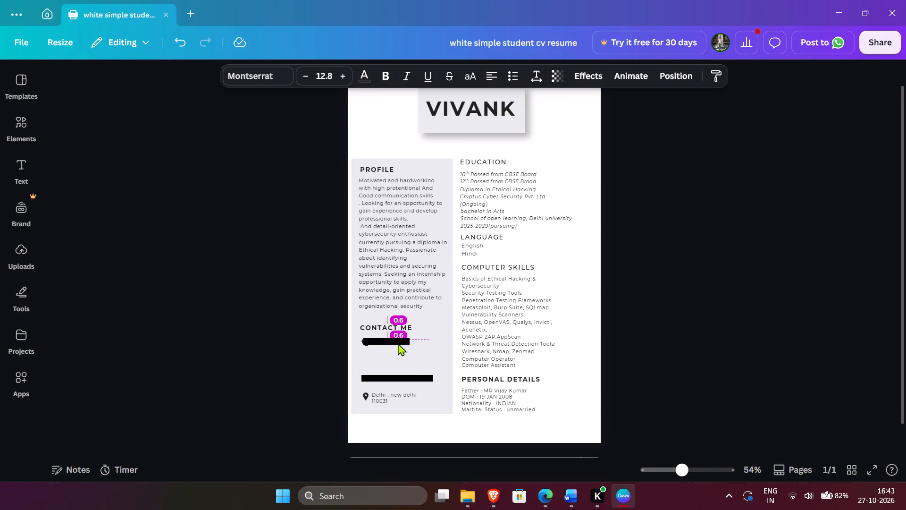
click(382, 363)
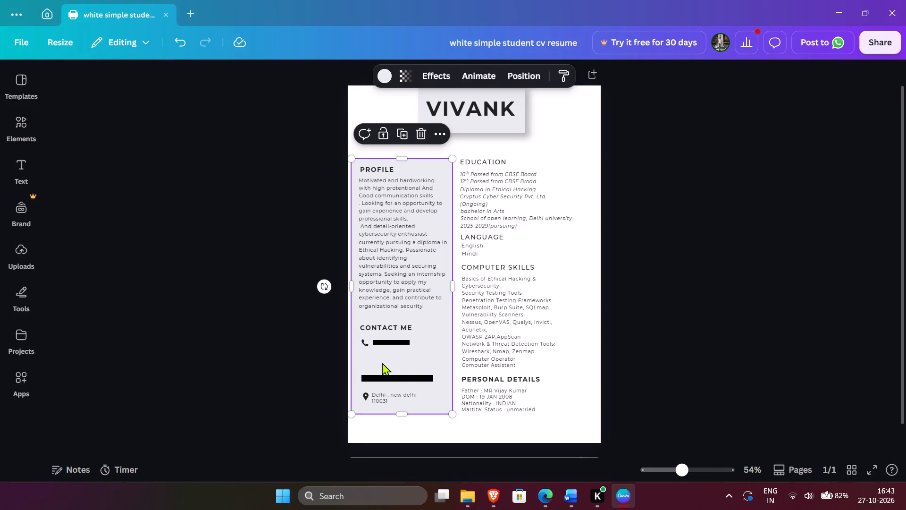
click(363, 341)
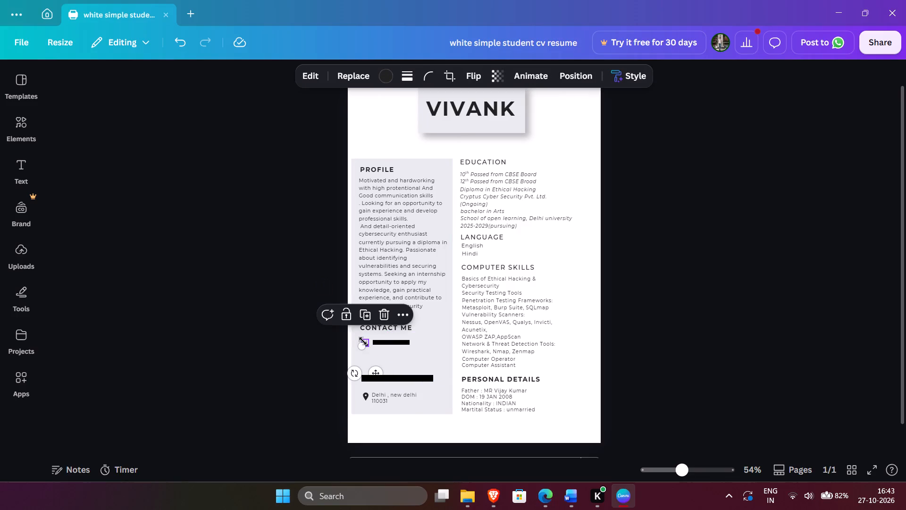
key(Up)
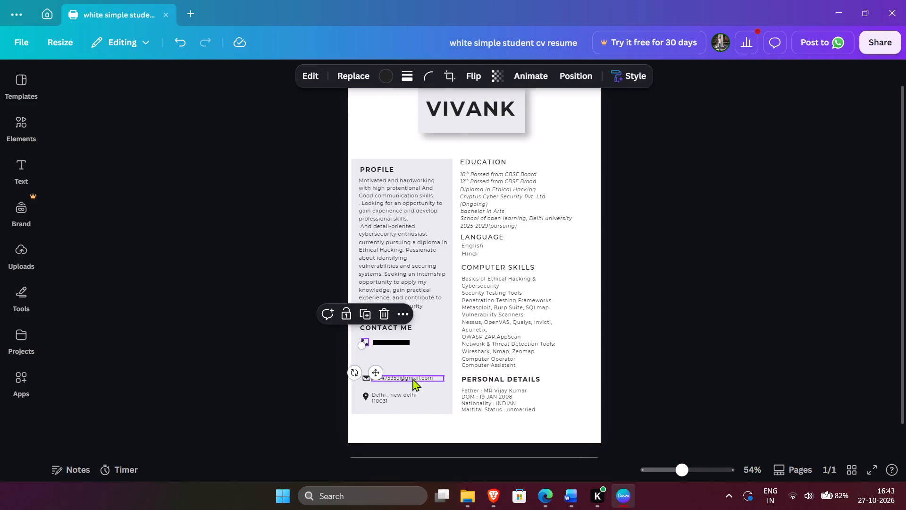
Set the email address's text size to 12.
click(412, 378)
click(338, 76)
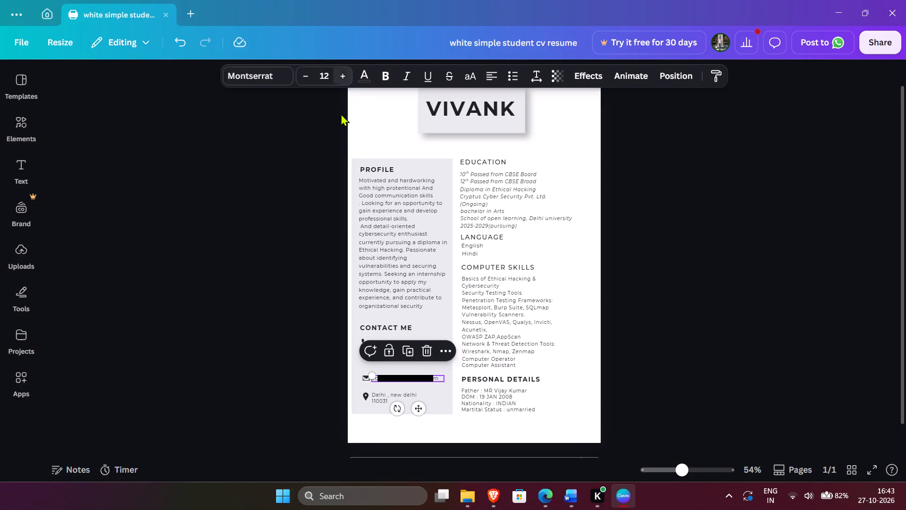
click(395, 367)
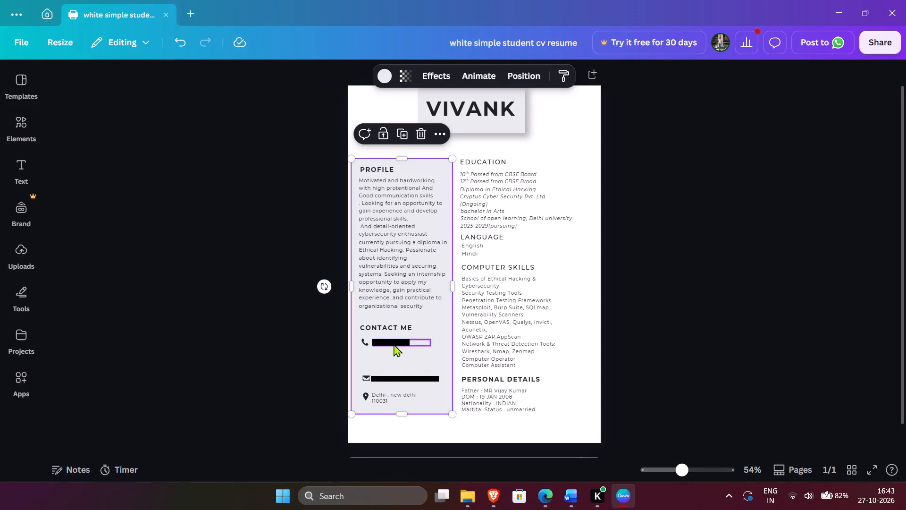
Set the phone number's text size to 13.
click(394, 342)
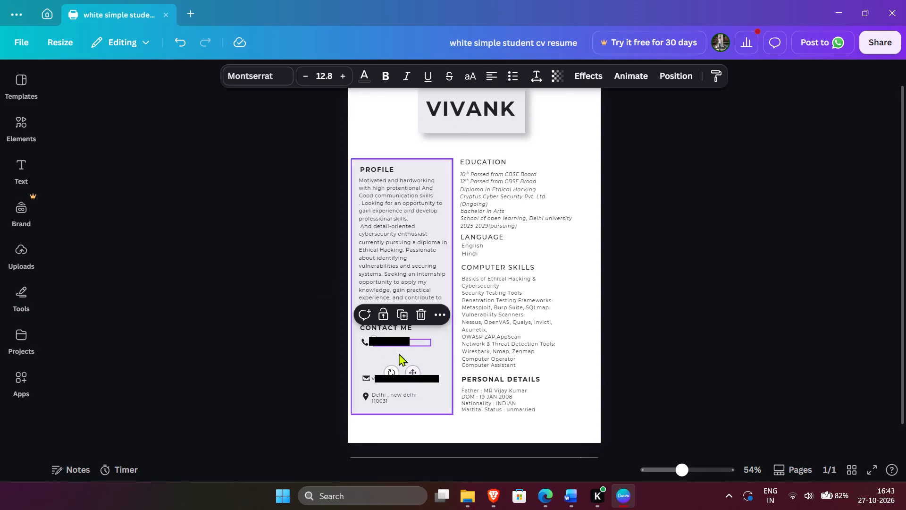
click(329, 78)
click(337, 180)
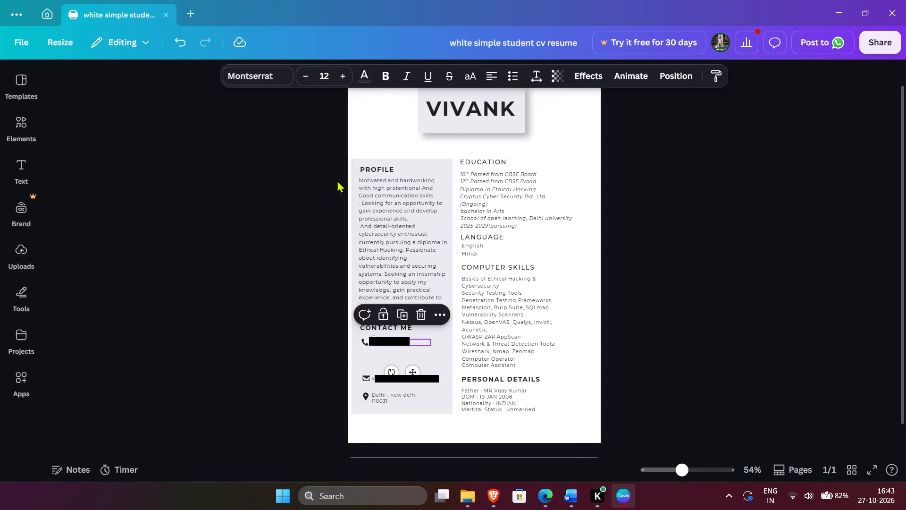
click(344, 73)
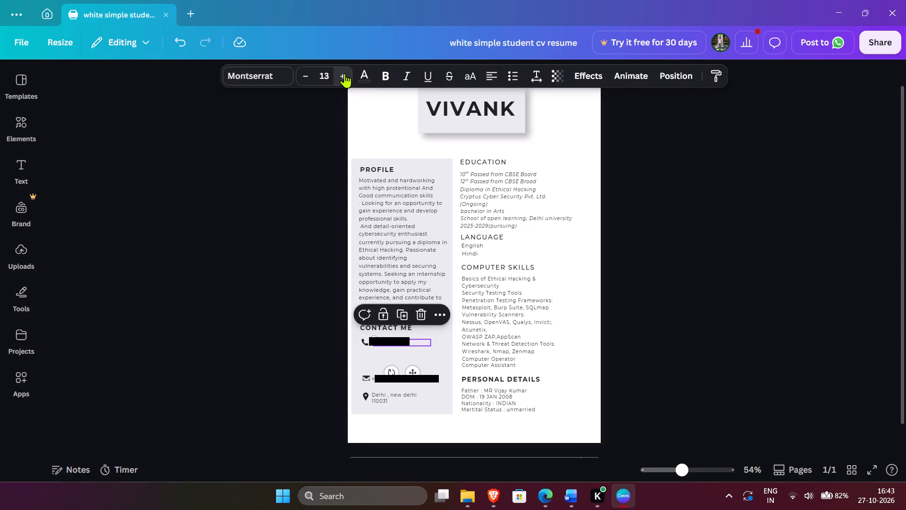
click(430, 374)
click(430, 374)
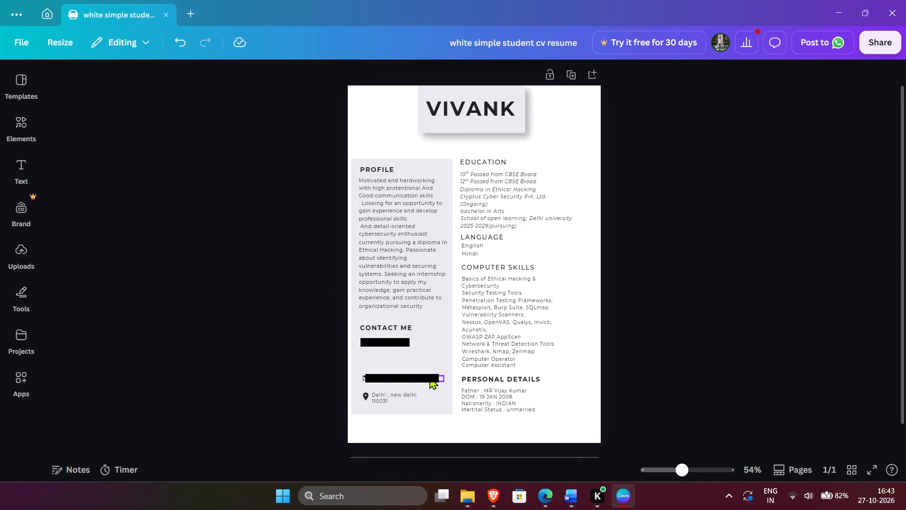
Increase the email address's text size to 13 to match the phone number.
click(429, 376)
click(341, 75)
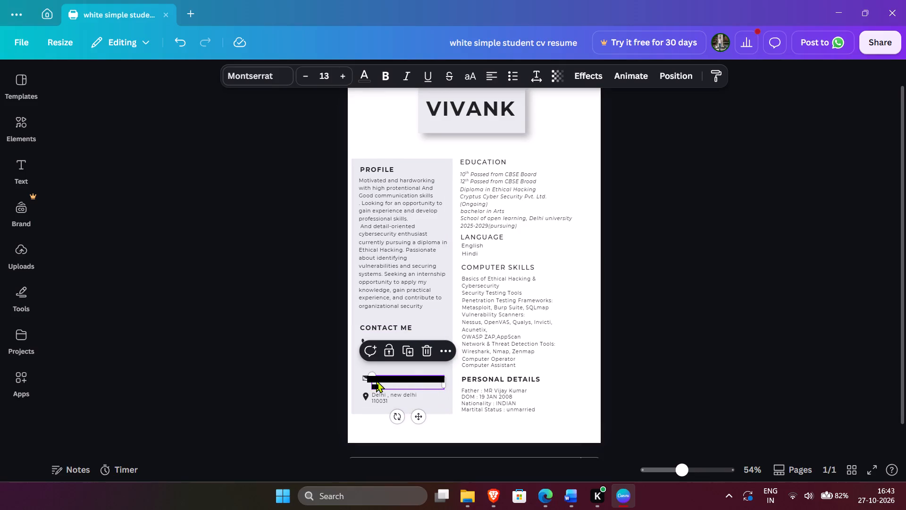
Move the email address text up to sit just below the phone number.
click(394, 382)
key(Up)
key(Up)
key(Up)
key(Up)
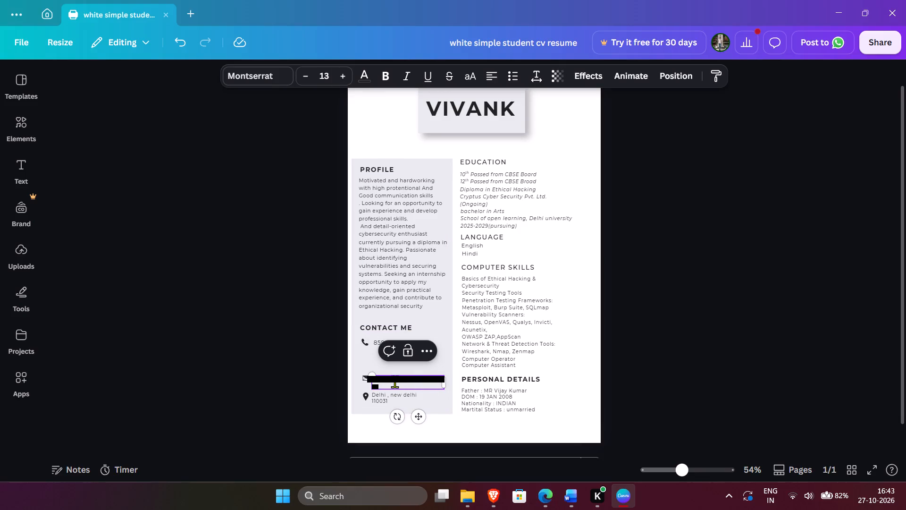
click(394, 382)
key(Up)
key(Up)
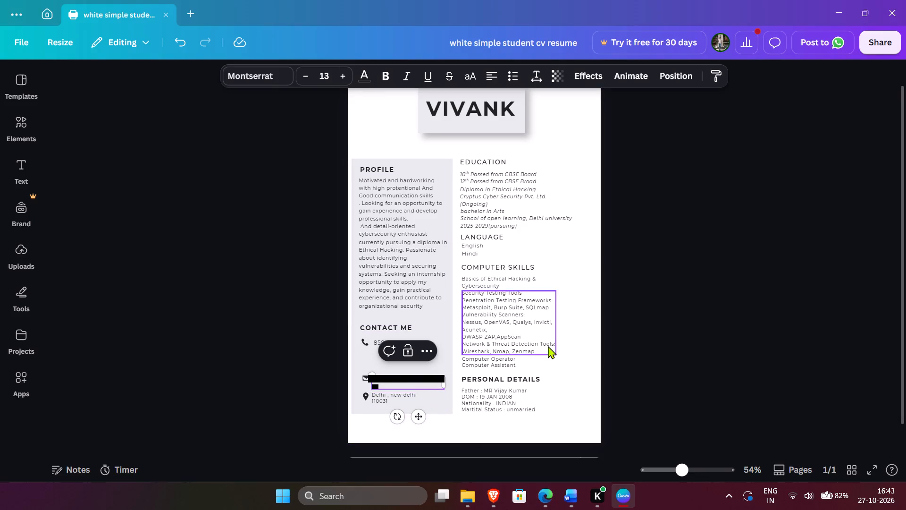
click(572, 363)
click(422, 383)
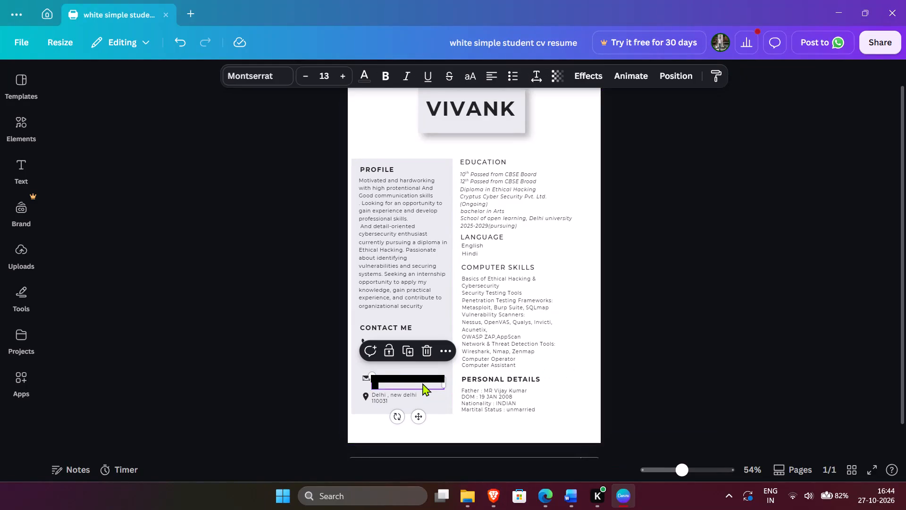
key(Up)
key(Up)
key(Up)
key(Up)
key(Up)
key(Up)
key(Up)
key(Up)
key(Up)
key(Up)
key(Up)
key(Up)
key(Up)
key(Up)
key(Up)
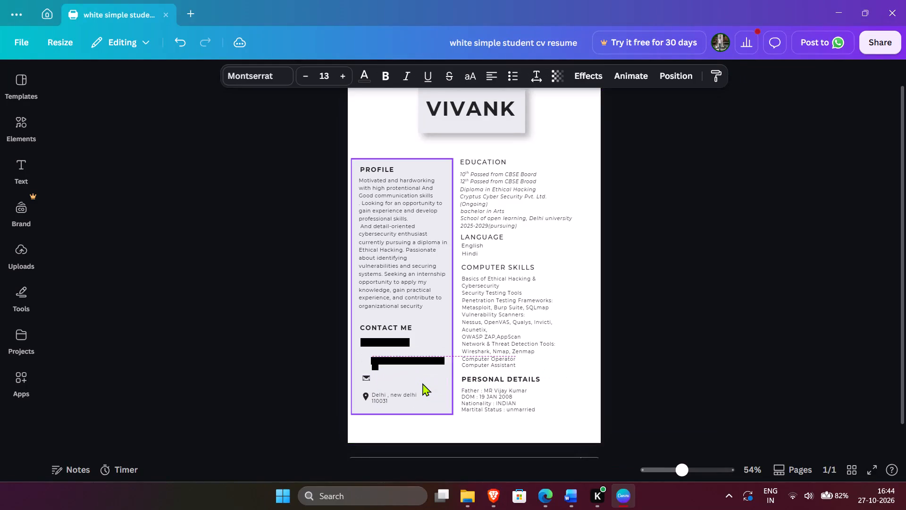
key(Up)
key(Up)
key(Up)
key(Up)
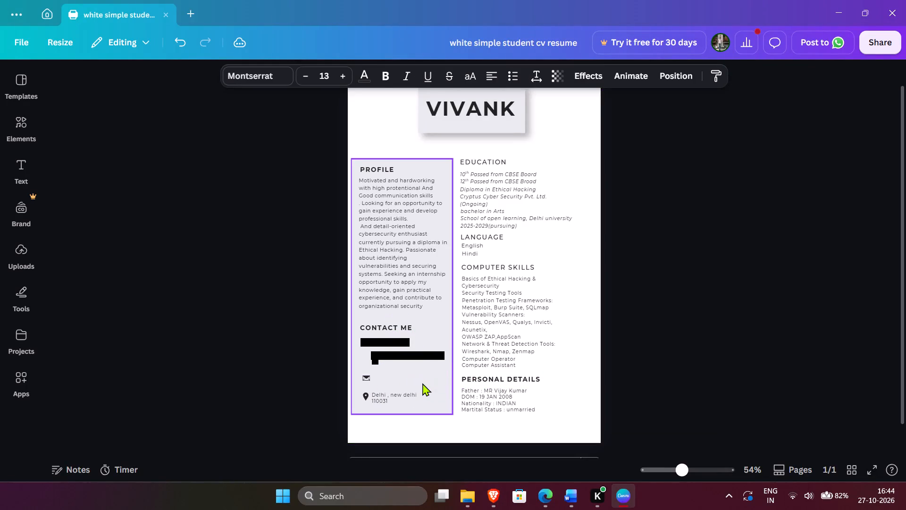
Widen the email address text box slightly so the address fits on one line.
drag(446, 361, 452, 358)
click(429, 374)
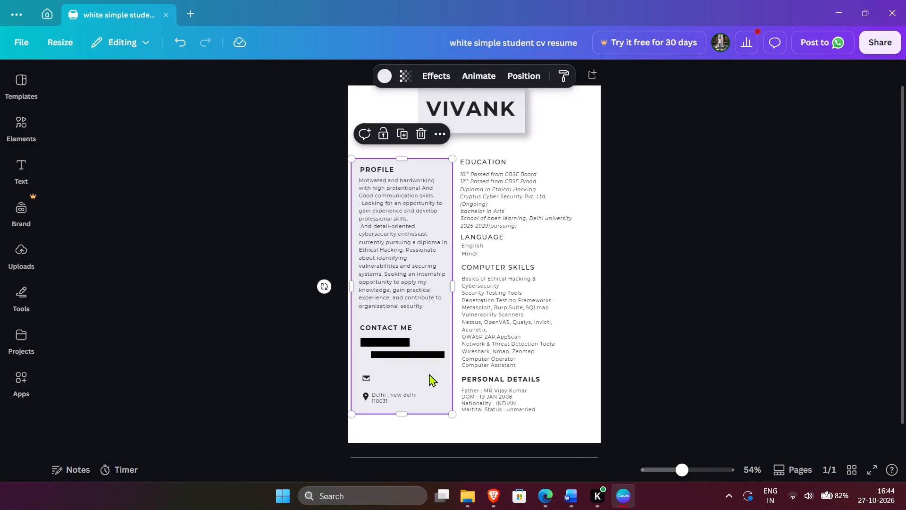
Reduce the email address's text size to 12.
click(419, 357)
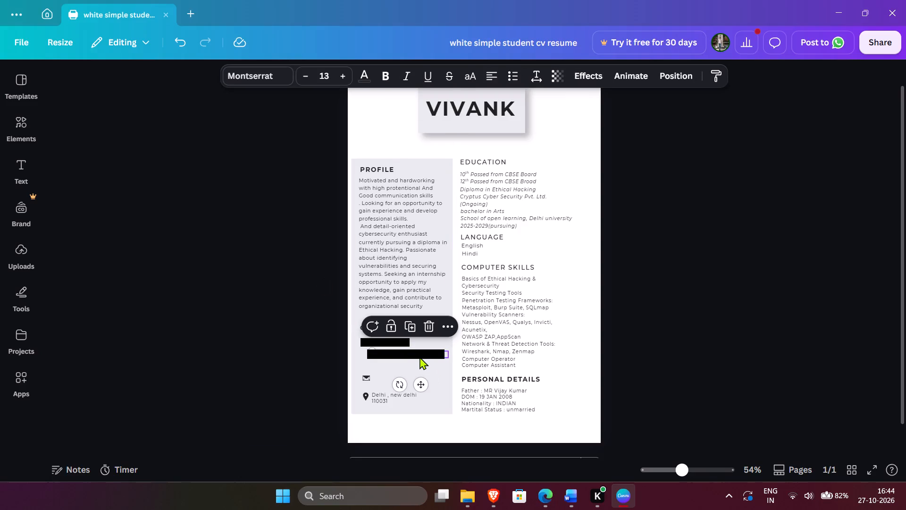
click(311, 76)
Move the envelope icon up level with the email address and nudge it slightly left.
click(365, 377)
key(Up)
key(Up)
key(Up)
key(Up)
key(Up)
key(Up)
key(Up)
key(Up)
key(Up)
key(Up)
key(Up)
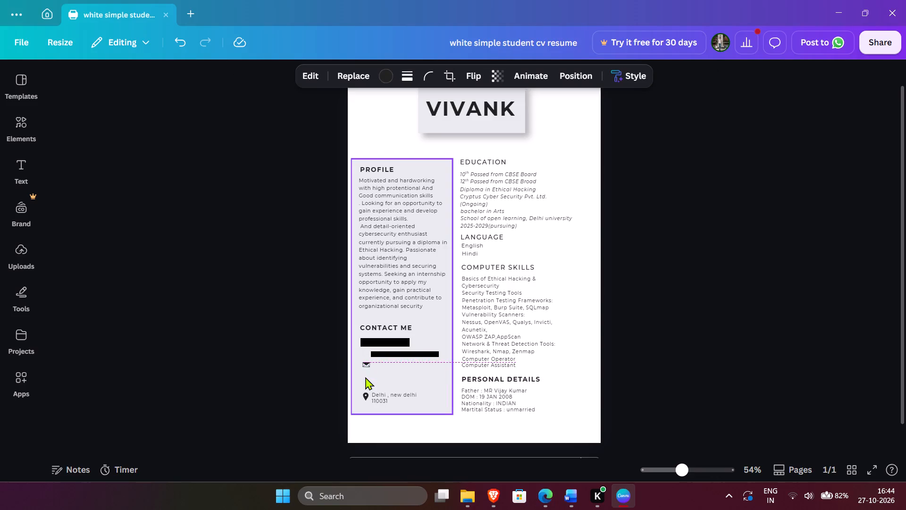
key(Up)
key(Up)
key(Up)
key(Up)
key(Up)
key(Up)
key(Up)
key(Up)
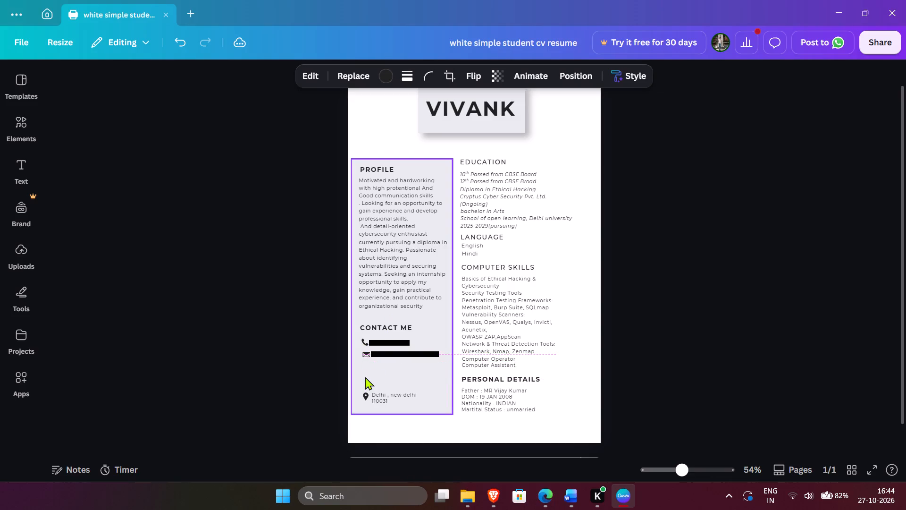
key(Left)
key(Left)
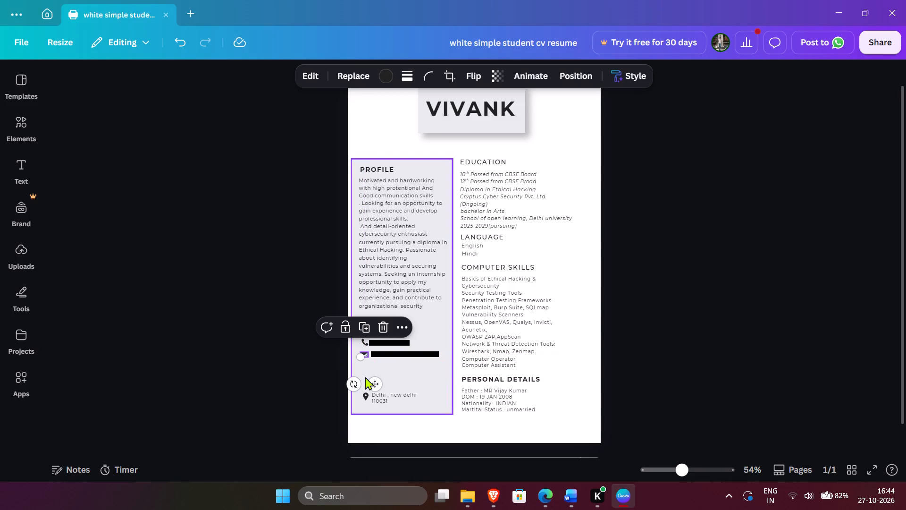
key(Left)
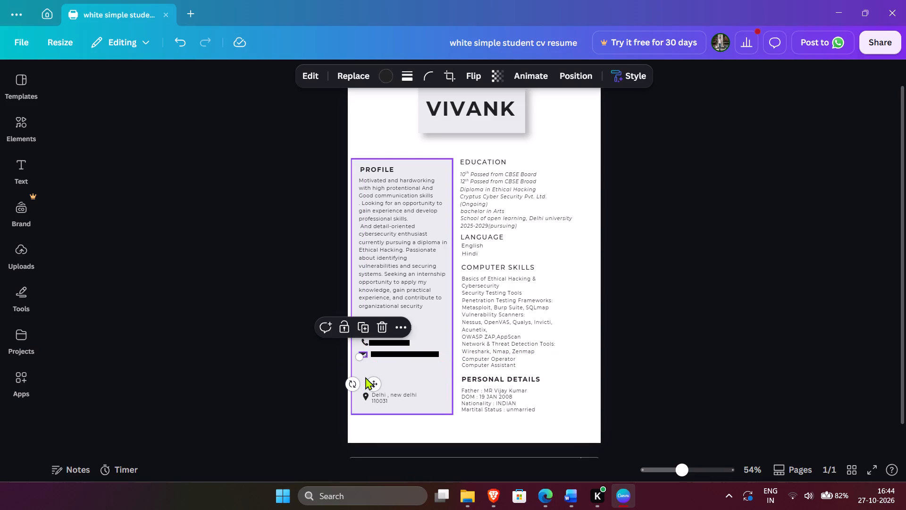
Nudge the phone icon slightly left to line up with the envelope icon.
click(366, 342)
key(Left)
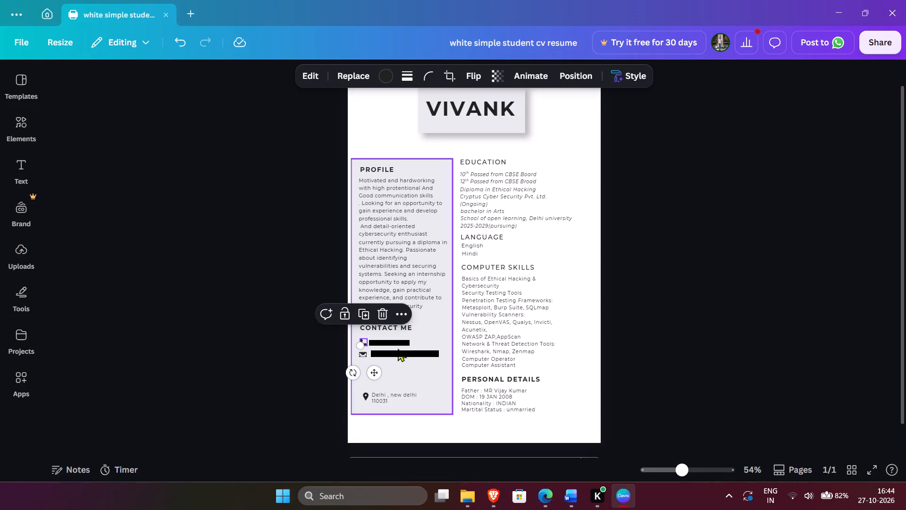
click(406, 370)
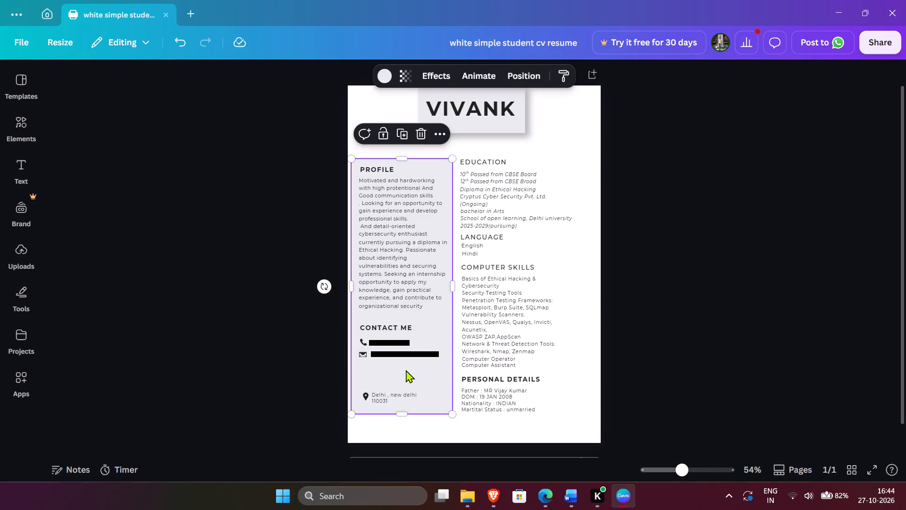
Nudge the envelope icon slightly up beside the email address.
click(367, 353)
click(365, 354)
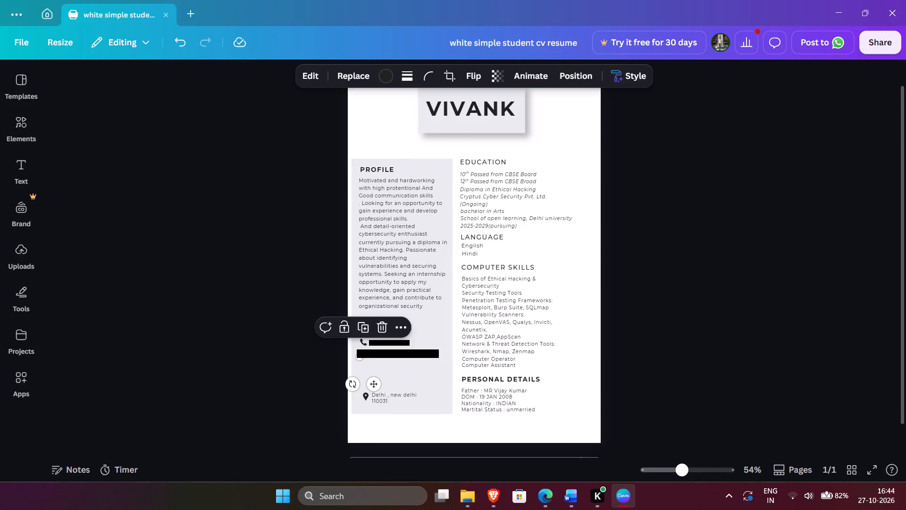
key(Up)
click(418, 372)
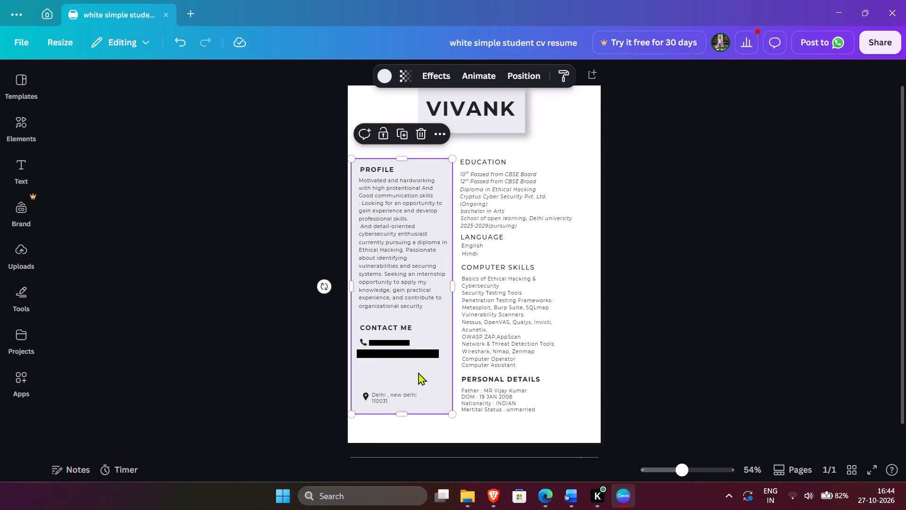
Move the location text up to sit just below the email address and increase its text size to 12.
click(386, 398)
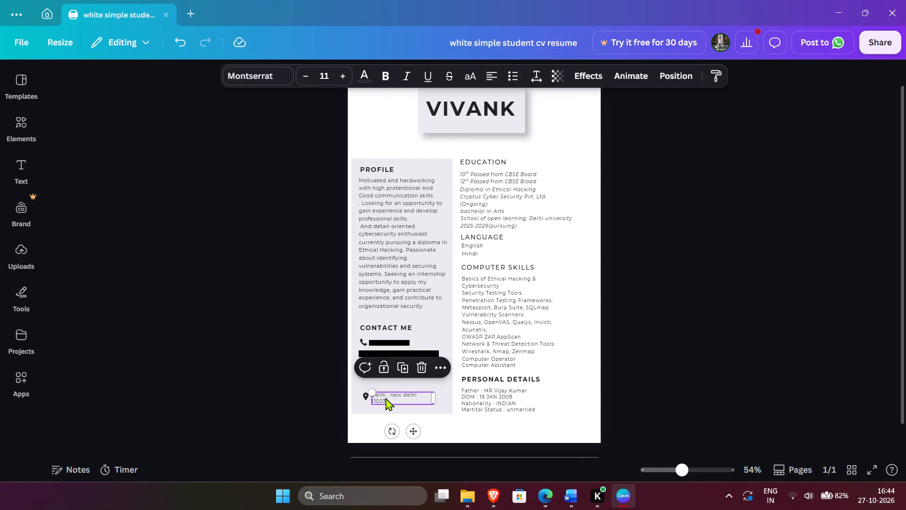
key(Up)
key(Up)
key(Up)
key(Up)
key(Up)
key(Up)
key(Up)
key(Up)
key(Up)
key(Up)
key(Up)
key(Up)
key(Up)
key(Up)
key(Up)
key(Up)
key(Up)
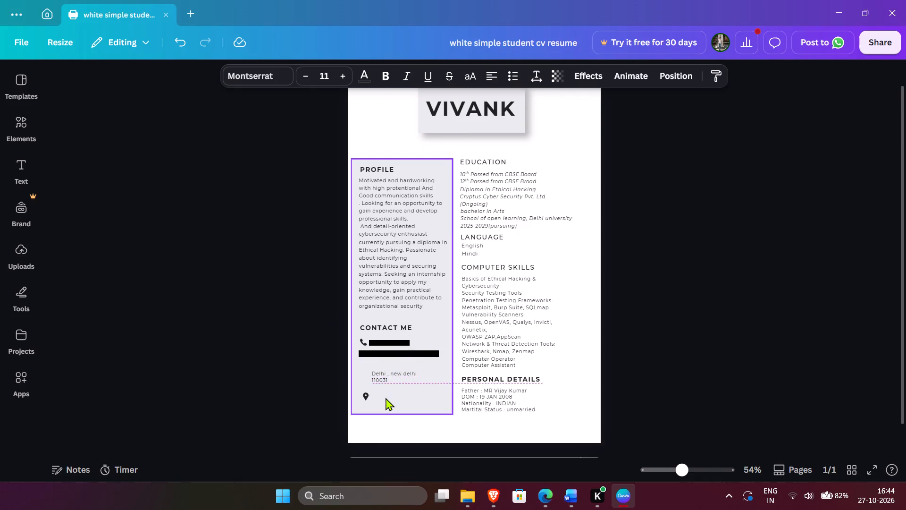
key(Up)
click(344, 74)
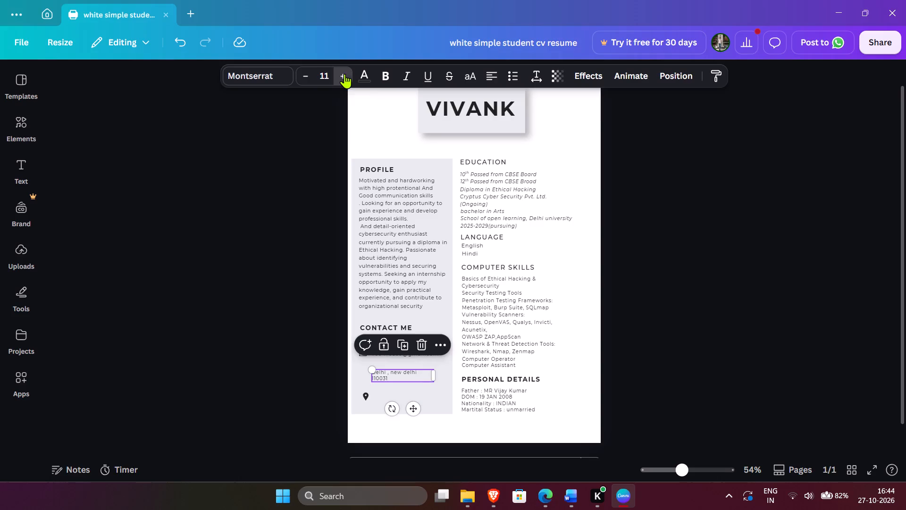
key(Up)
key(Up)
key(Up)
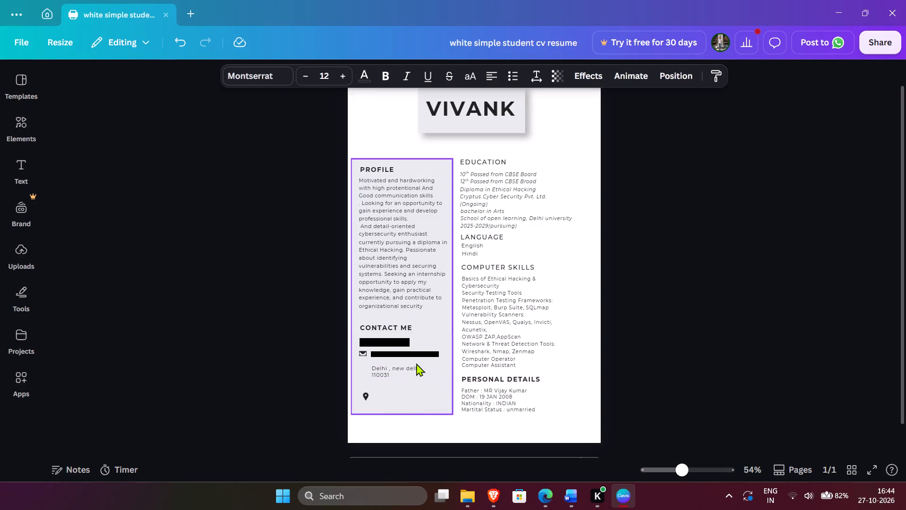
key(Up)
key(Up)
key(Up)
Move the location pin icon up beside the first line of the location text and slightly left, in line with the envelope icon.
click(365, 398)
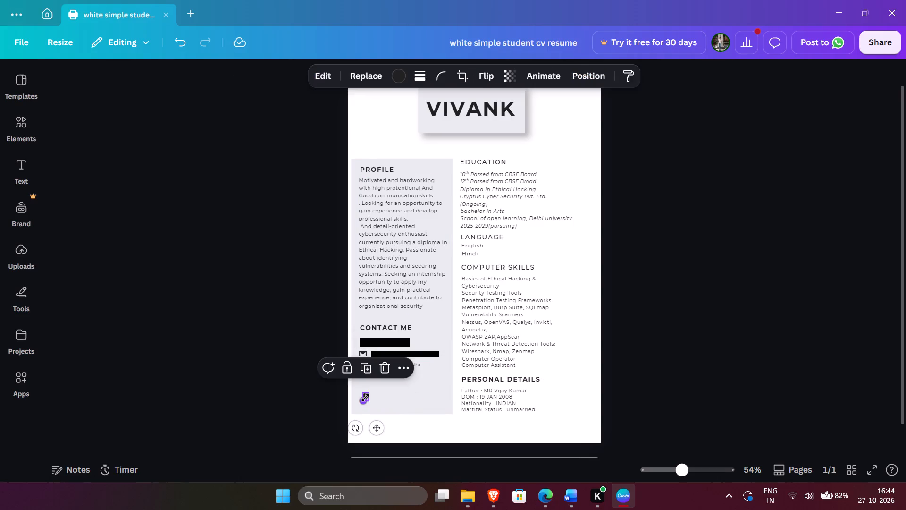
key(Up)
key(Up)
key(Up)
key(Up)
key(Up)
key(Up)
key(Up)
key(Up)
key(Up)
key(Up)
key(Up)
key(Up)
key(Up)
key(Up)
key(Up)
key(Up)
key(Up)
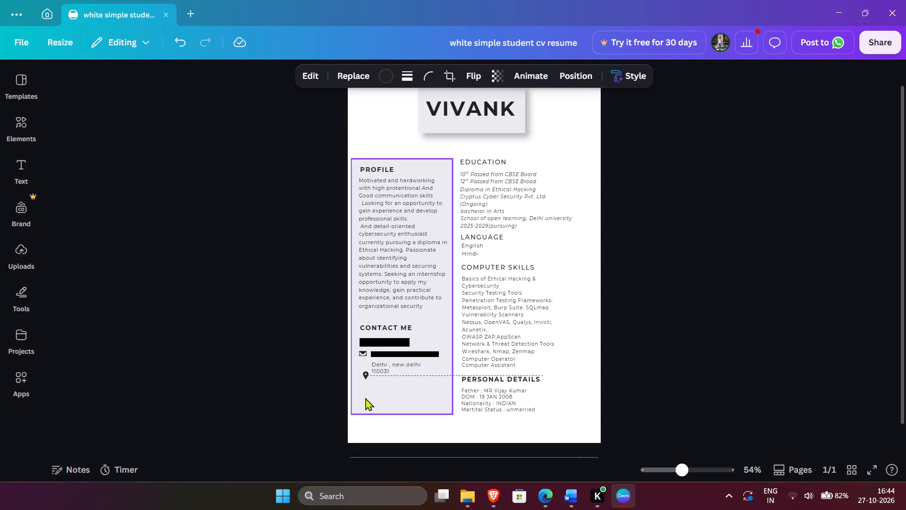
key(Up)
key(Up)
key(Up)
key(Left)
key(Up)
key(Up)
key(Up)
key(Up)
key(Left)
key(Up)
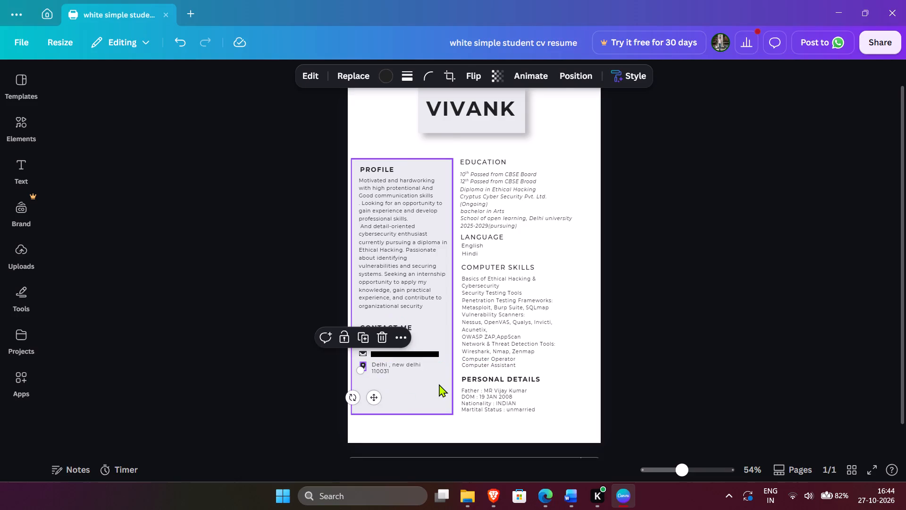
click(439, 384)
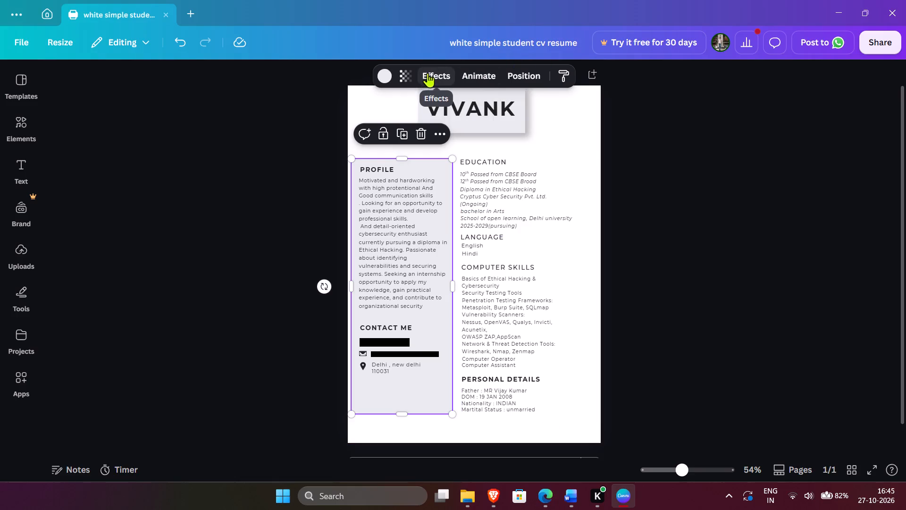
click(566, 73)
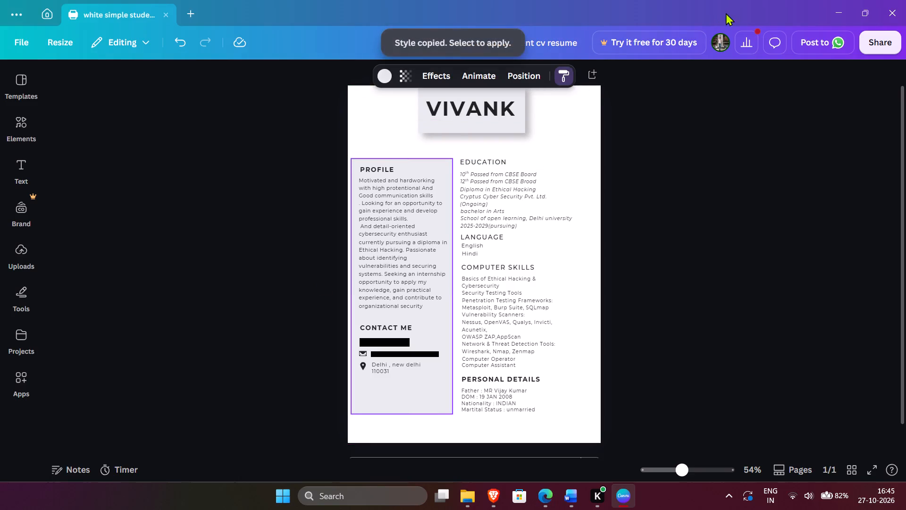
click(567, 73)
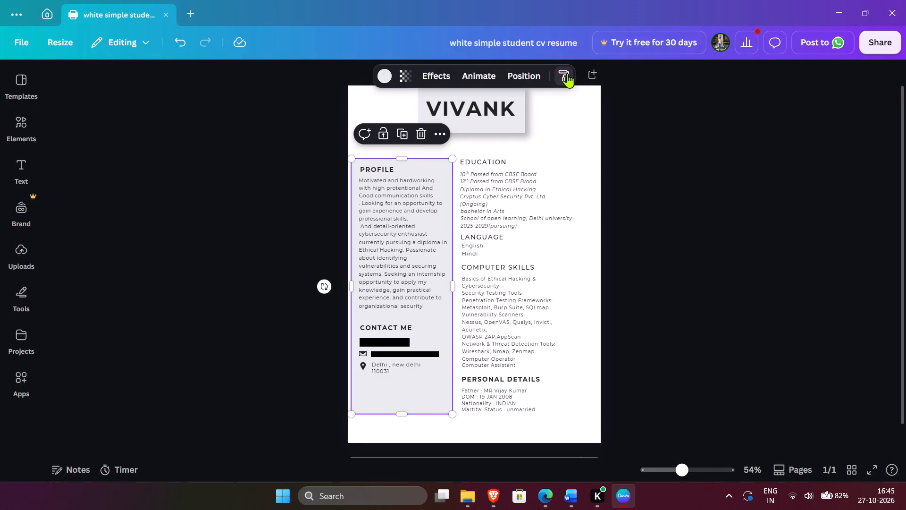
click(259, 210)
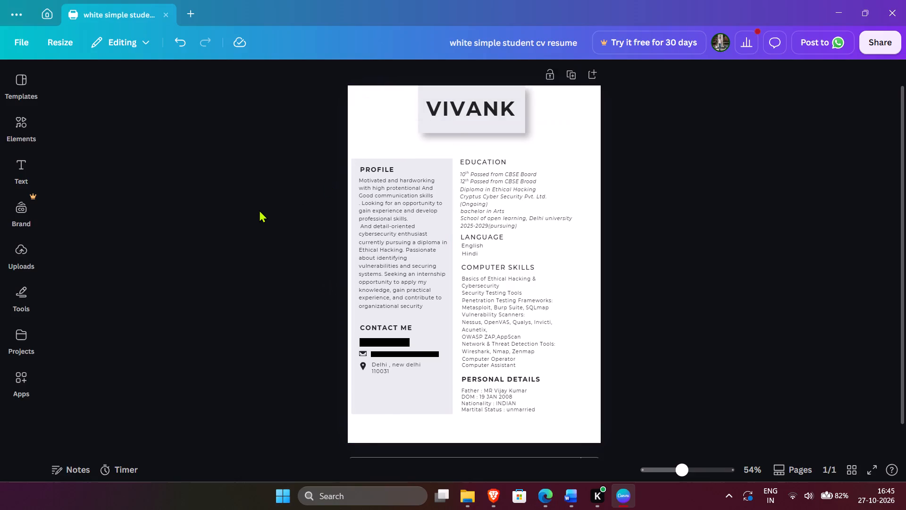